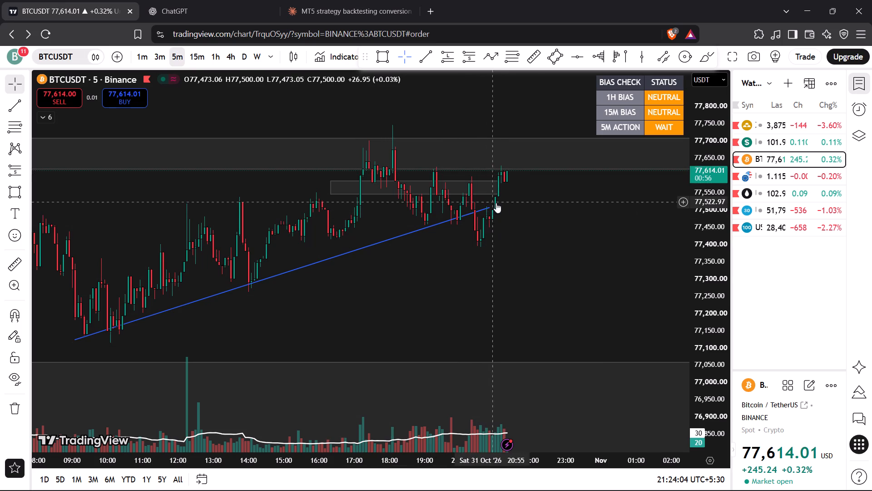
# Extend the later end of the blue rising trend line past the latest candle, to a price of about 77,540.
pyautogui.moveTo(547, 231); pyautogui.dragTo(543, 248)
pyautogui.moveTo(521, 250); pyautogui.dragTo(522, 249)
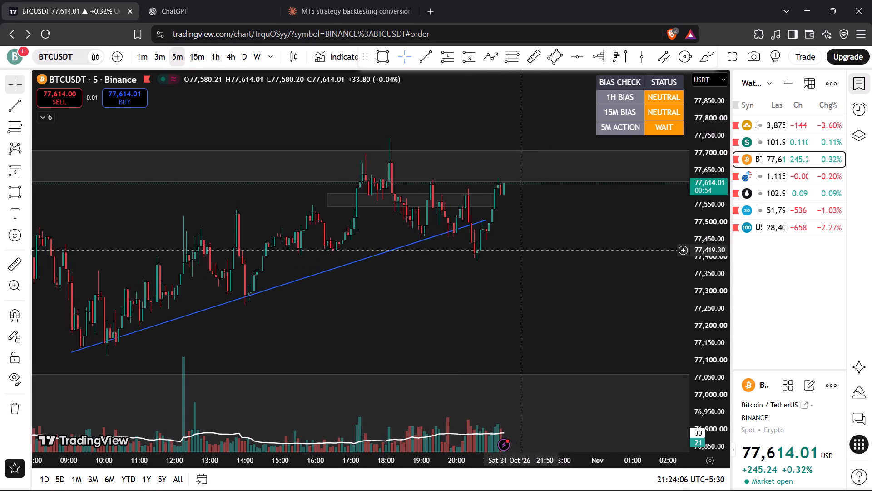
pyautogui.moveTo(522, 249); pyautogui.dragTo(593, 200)
pyautogui.moveTo(709, 185); pyautogui.dragTo(708, 232)
pyautogui.moveTo(648, 248); pyautogui.dragTo(582, 245)
pyautogui.moveTo(501, 187); pyautogui.dragTo(508, 186)
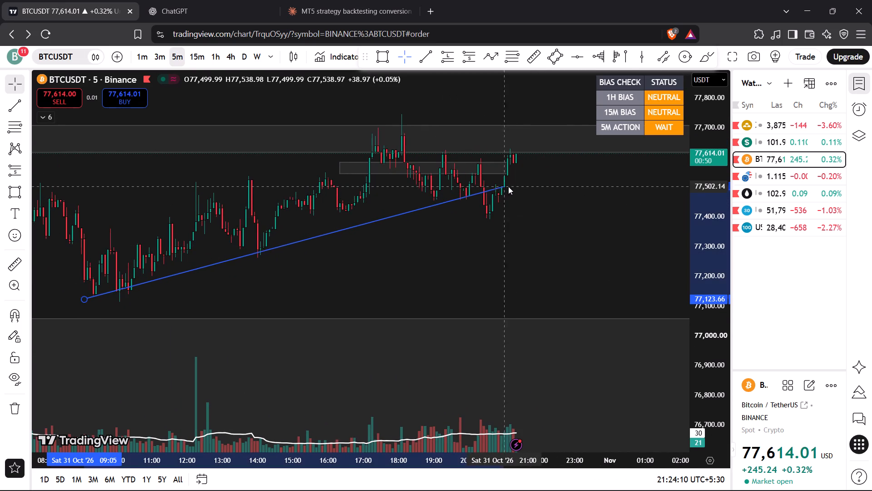
pyautogui.moveTo(508, 186); pyautogui.dragTo(550, 175)
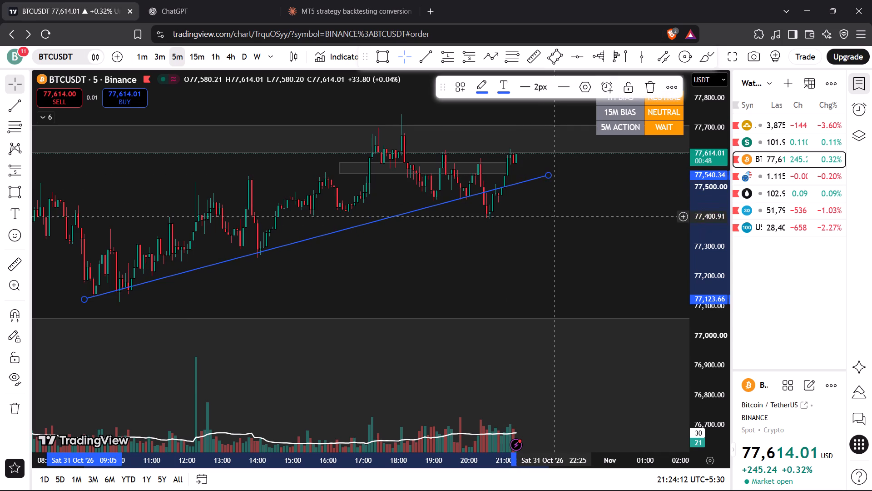
pyautogui.click(556, 226)
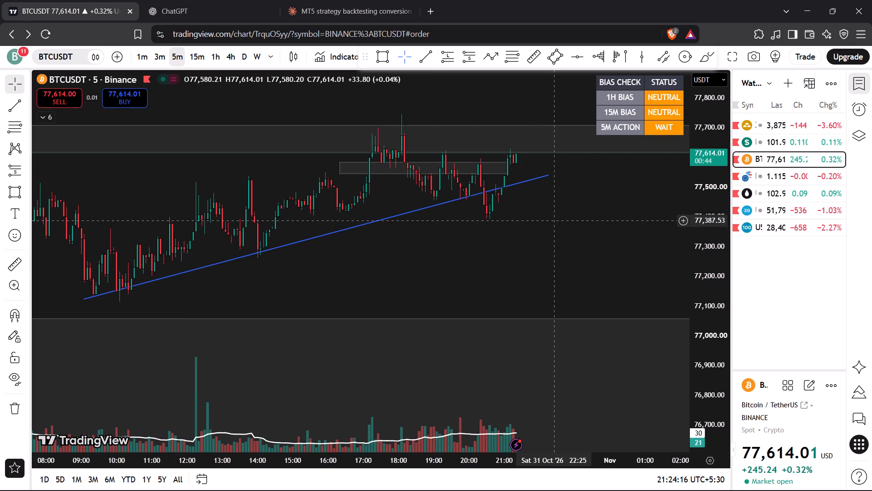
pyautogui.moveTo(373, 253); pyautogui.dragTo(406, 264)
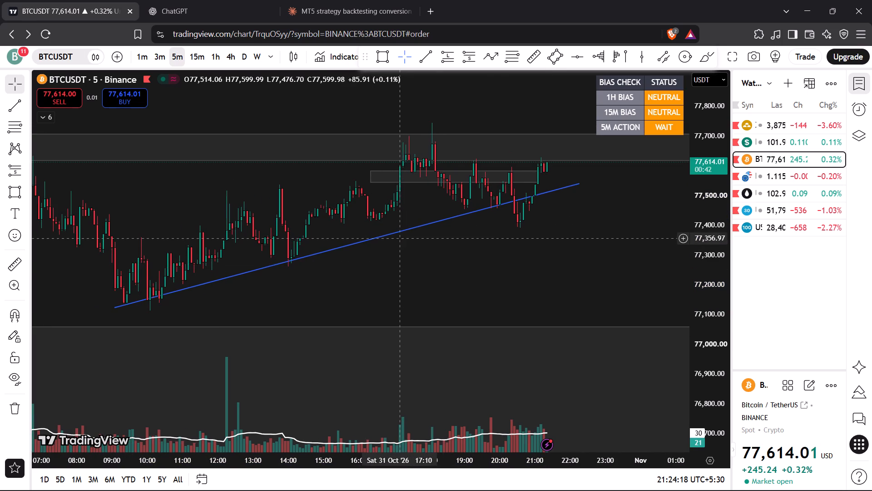
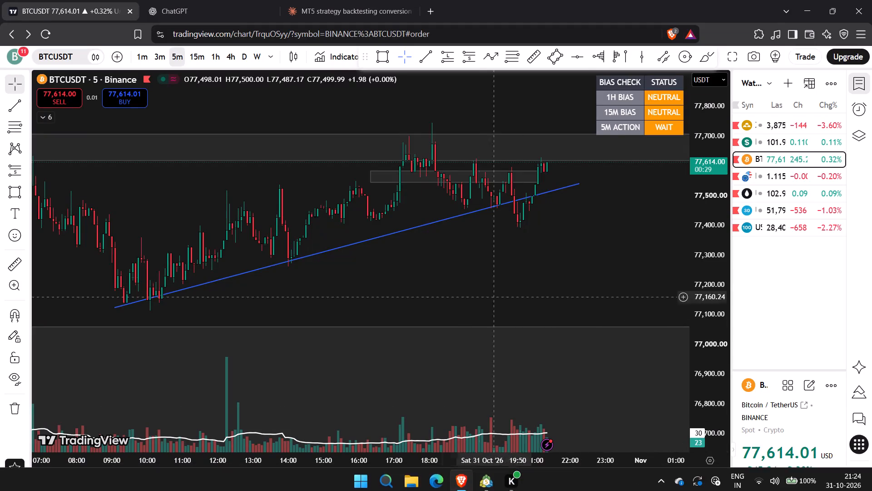
# Clone the blue rising trend line and place the parallel copy above it, from about 77,332 to about 77,749, as the upper channel boundary.
pyautogui.moveTo(466, 269); pyautogui.dragTo(493, 309)
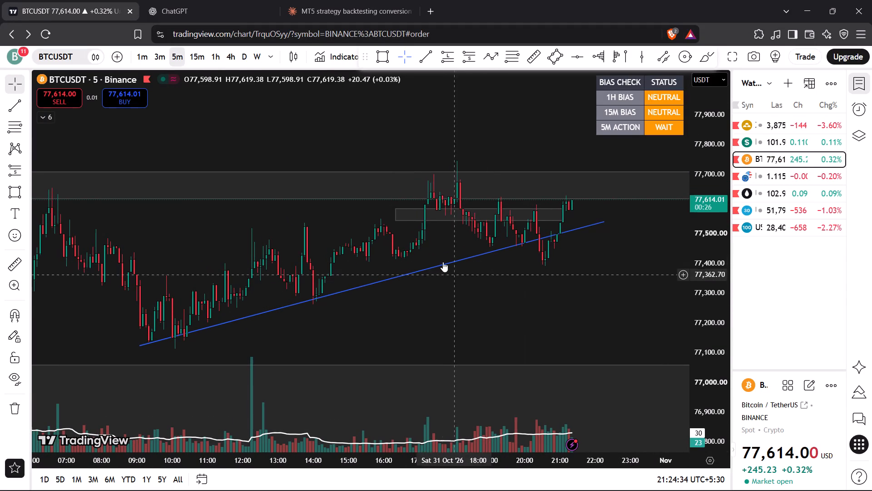
pyautogui.rightClick(438, 267)
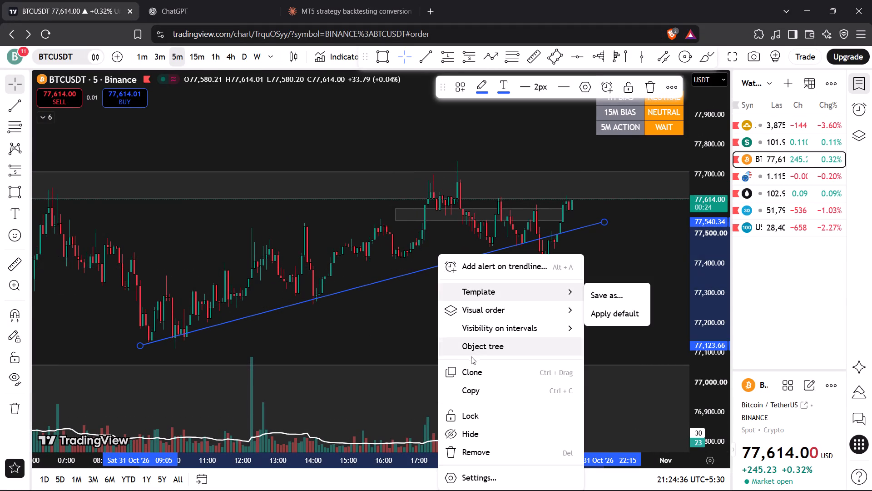
pyautogui.click(473, 367)
pyautogui.moveTo(436, 245); pyautogui.dragTo(435, 238)
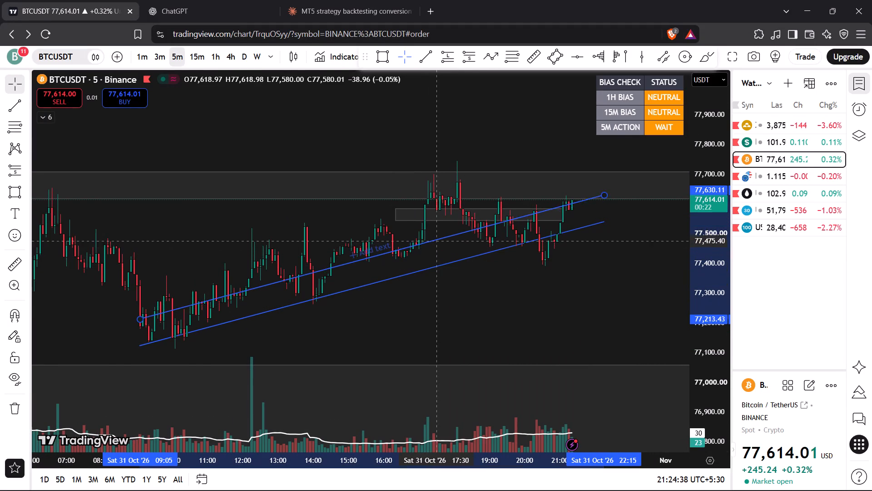
pyautogui.moveTo(435, 238); pyautogui.dragTo(428, 209)
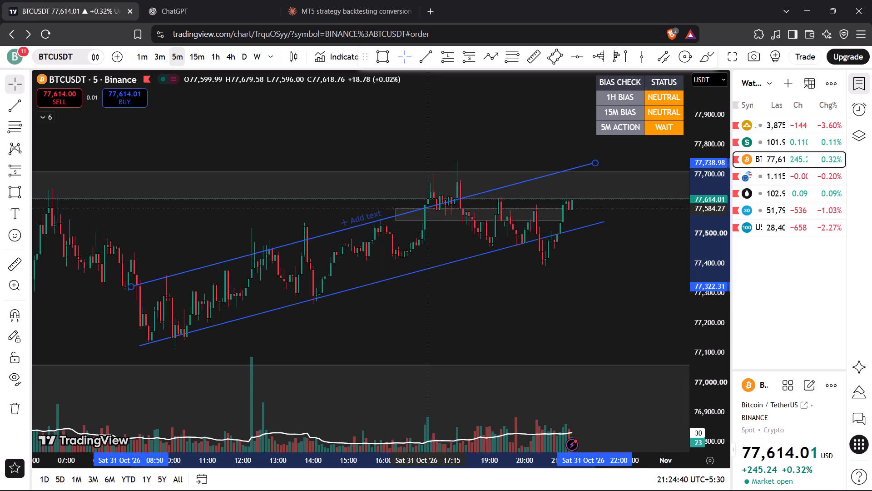
pyautogui.moveTo(428, 209); pyautogui.dragTo(427, 206)
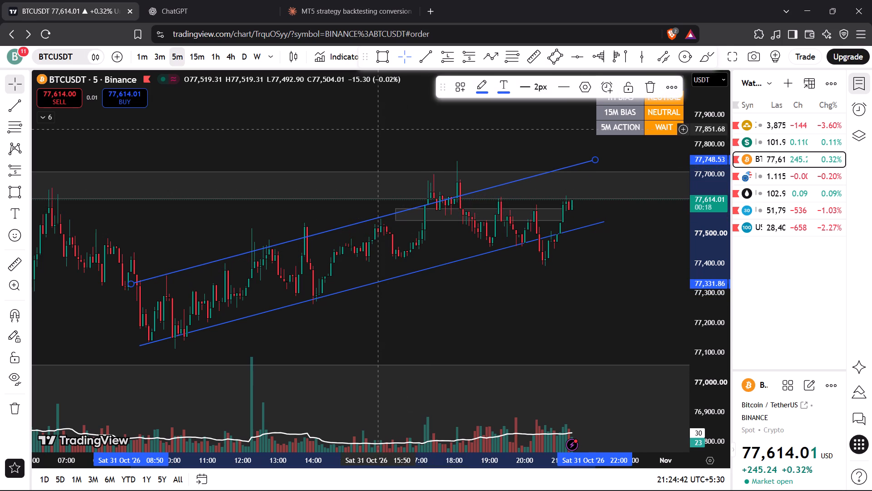
pyautogui.click(377, 130)
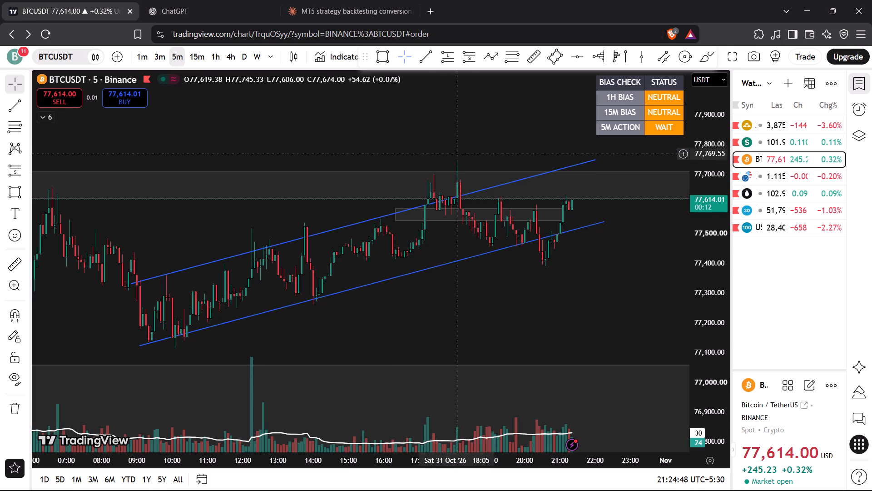
# Switch the BTCUSDT chart to the 1-hour timeframe and show a wider span of price history.
pyautogui.moveTo(505, 129); pyautogui.dragTo(515, 150)
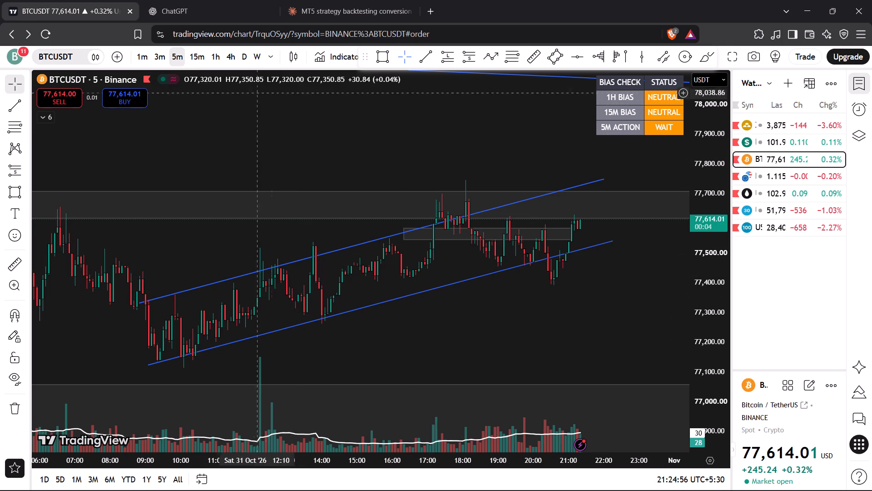
pyautogui.click(212, 60)
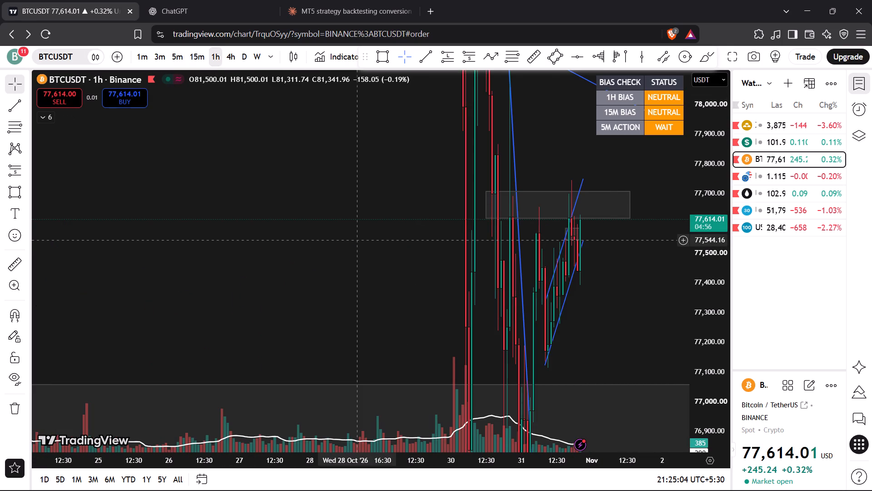
pyautogui.scroll(-7, 356, 240)
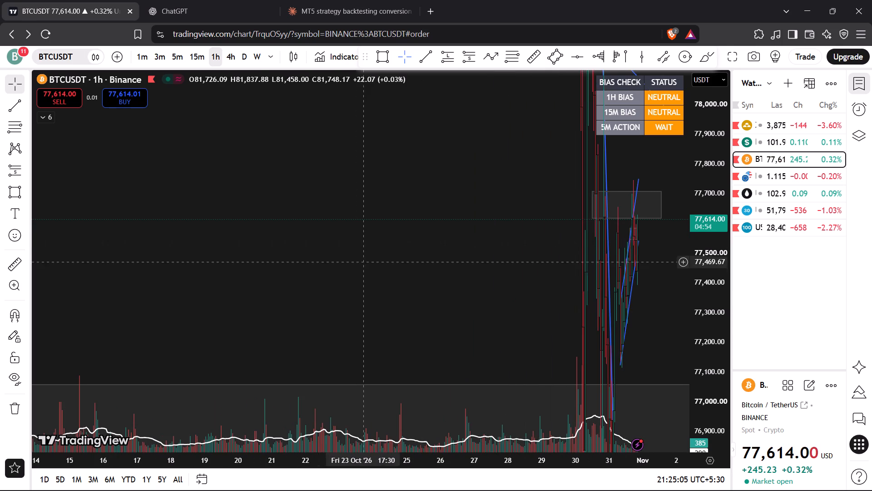
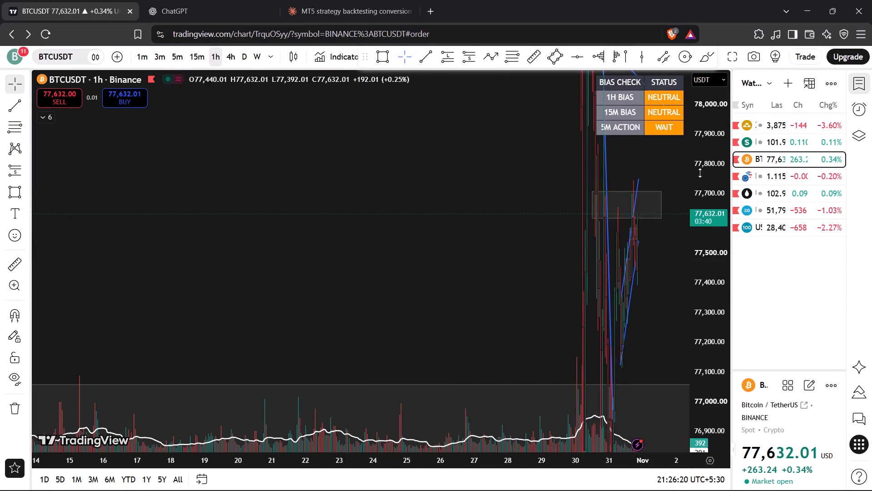
# Examine the 1-hour BTCUSDT swing structure and the recent drop around the grey zones and the small rising channel.
pyautogui.moveTo(700, 173); pyautogui.dragTo(692, 363)
pyautogui.moveTo(712, 209); pyautogui.dragTo(702, 334)
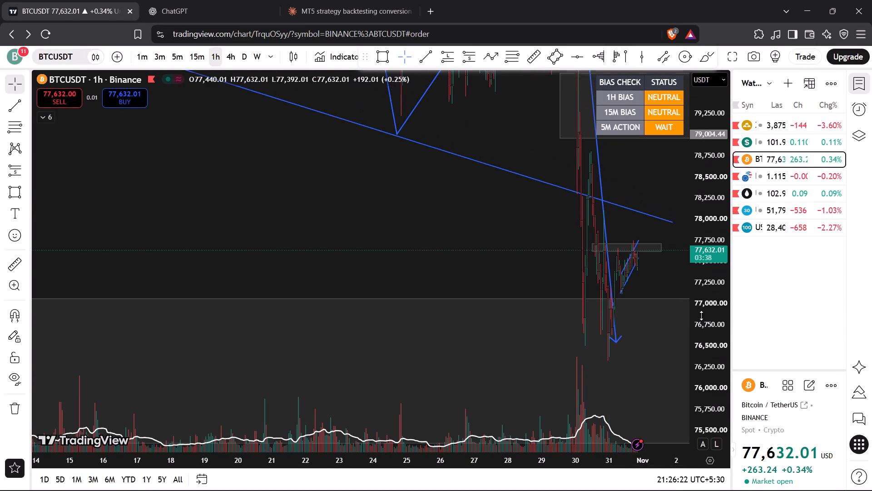
pyautogui.moveTo(717, 182); pyautogui.dragTo(712, 326)
pyautogui.moveTo(710, 193); pyautogui.dragTo(700, 294)
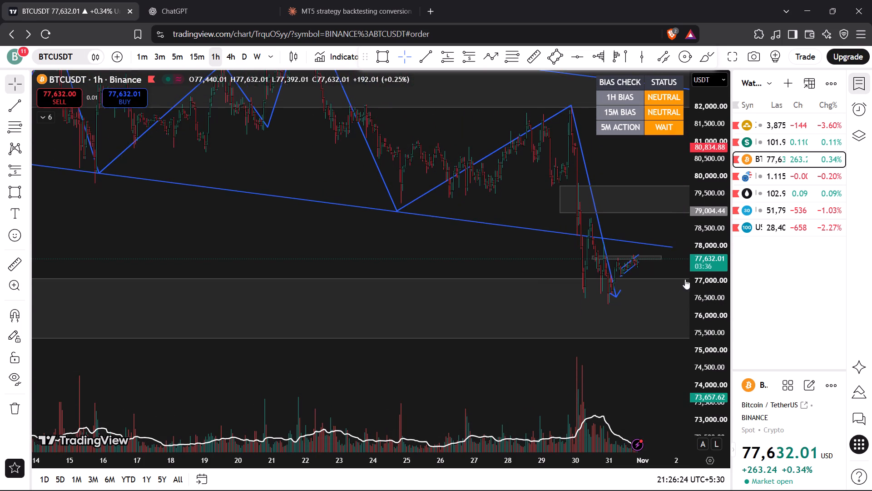
pyautogui.moveTo(530, 242); pyautogui.dragTo(349, 246)
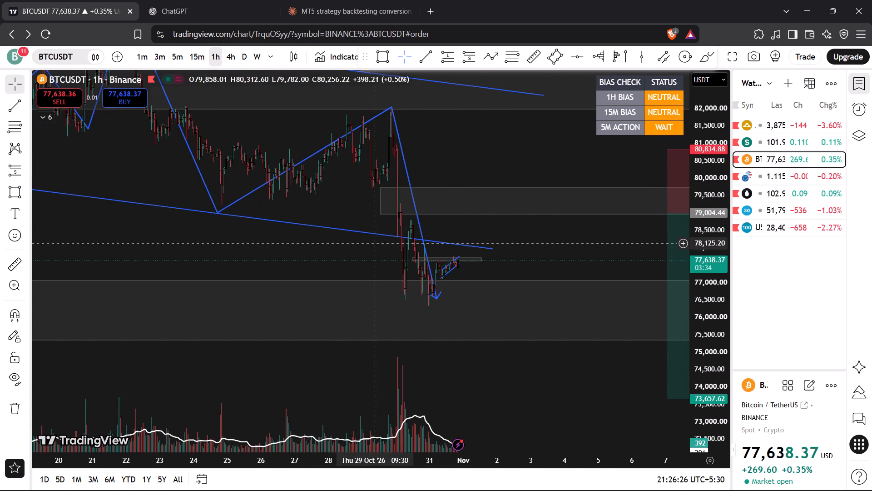
pyautogui.scroll(4, 376, 243)
pyautogui.moveTo(441, 255); pyautogui.dragTo(511, 249)
pyautogui.moveTo(509, 254); pyautogui.dragTo(428, 255)
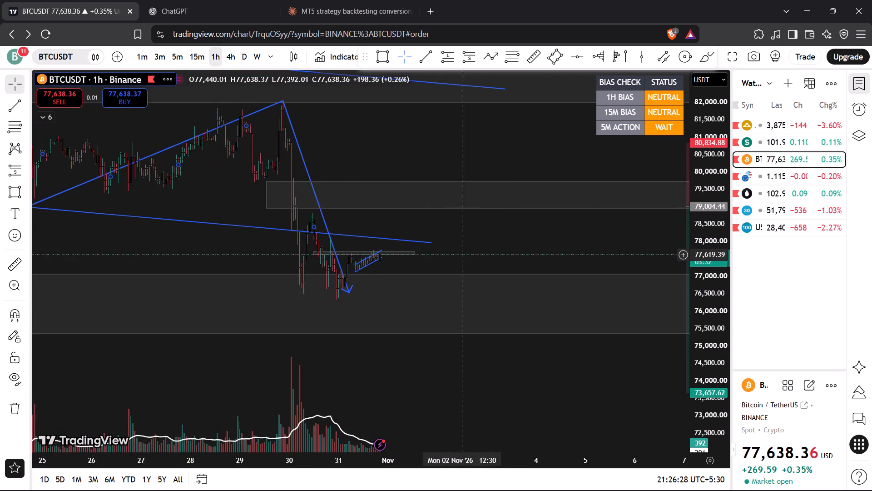
# Delete the short position drawing with its entry at 79,004.44 from the 1-hour chart.
pyautogui.moveTo(428, 255); pyautogui.dragTo(287, 266)
pyautogui.scroll(-7, 288, 260)
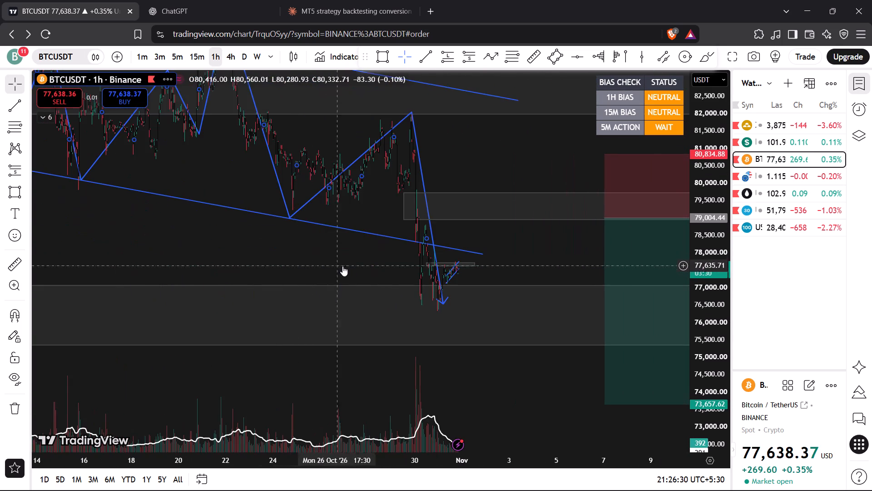
pyautogui.scroll(-2, 377, 274)
pyautogui.moveTo(536, 263); pyautogui.dragTo(515, 230)
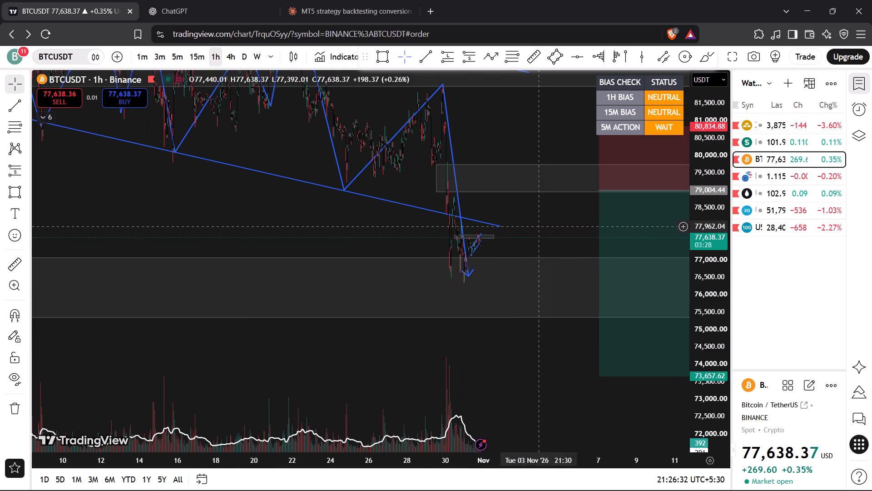
pyautogui.click(614, 221)
pyautogui.click(631, 90)
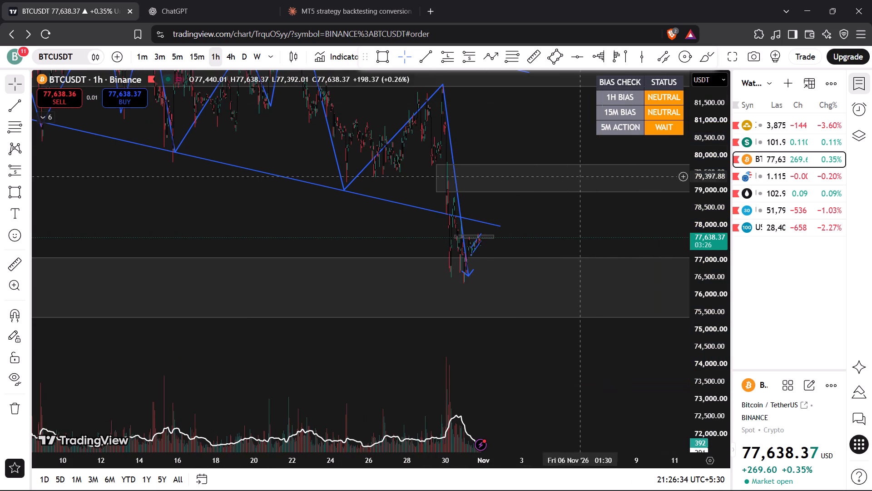
# Examine the 1-hour candles in the small rising channel, their reaction at the grey zone near 77,700 and the preceding lows.
pyautogui.moveTo(528, 238); pyautogui.dragTo(567, 234)
pyautogui.scroll(10, 567, 233)
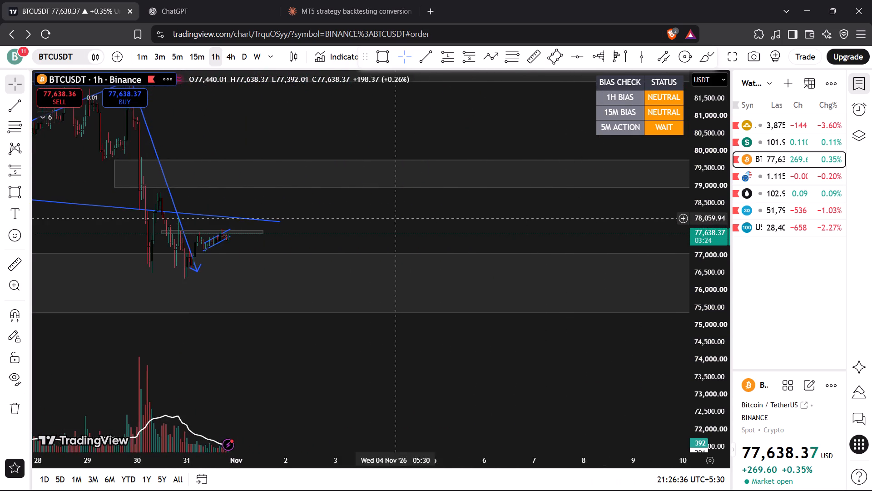
pyautogui.moveTo(369, 218); pyautogui.dragTo(581, 244)
pyautogui.moveTo(484, 244); pyautogui.dragTo(606, 248)
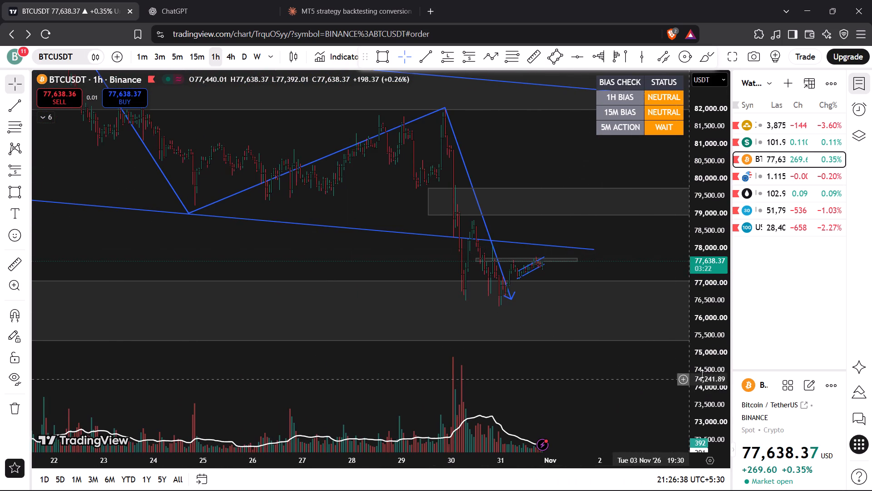
pyautogui.moveTo(710, 369); pyautogui.dragTo(704, 205)
pyautogui.moveTo(613, 293); pyautogui.dragTo(613, 251)
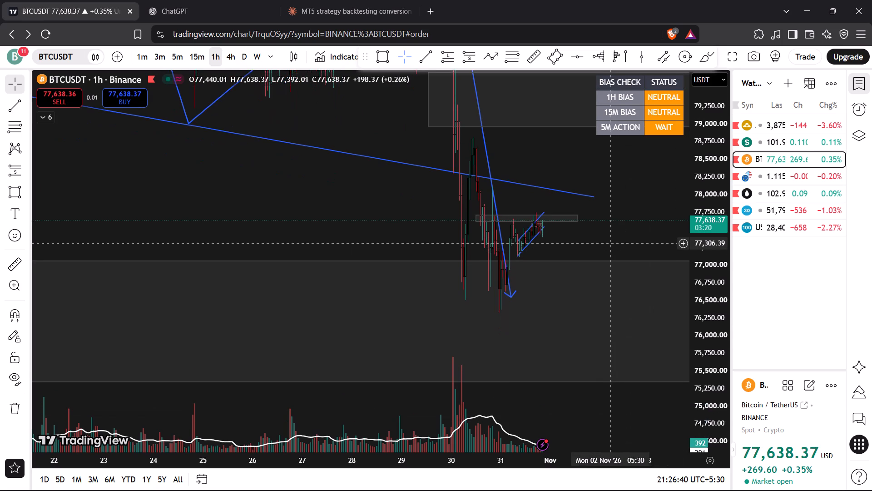
pyautogui.scroll(5, 610, 244)
pyautogui.moveTo(570, 235); pyautogui.dragTo(608, 245)
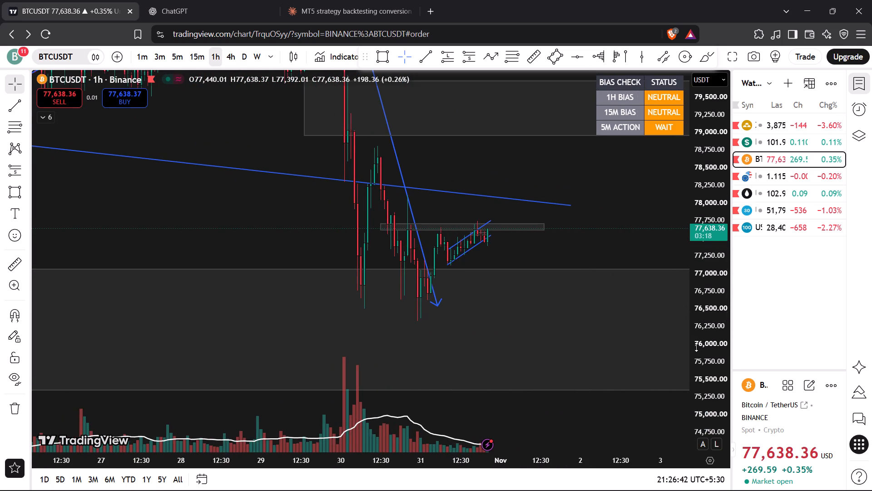
pyautogui.moveTo(697, 346); pyautogui.dragTo(697, 225)
pyautogui.moveTo(699, 320); pyautogui.dragTo(701, 239)
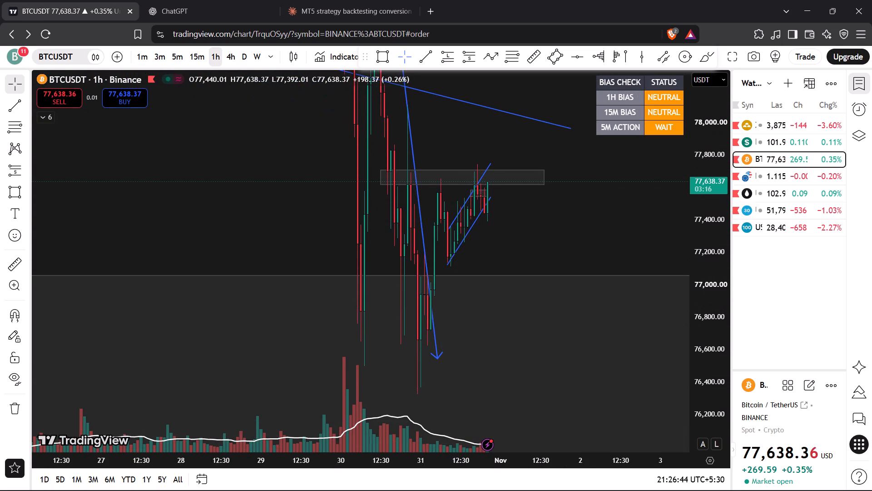
pyautogui.scroll(5, 577, 239)
pyautogui.moveTo(477, 237); pyautogui.dragTo(479, 237)
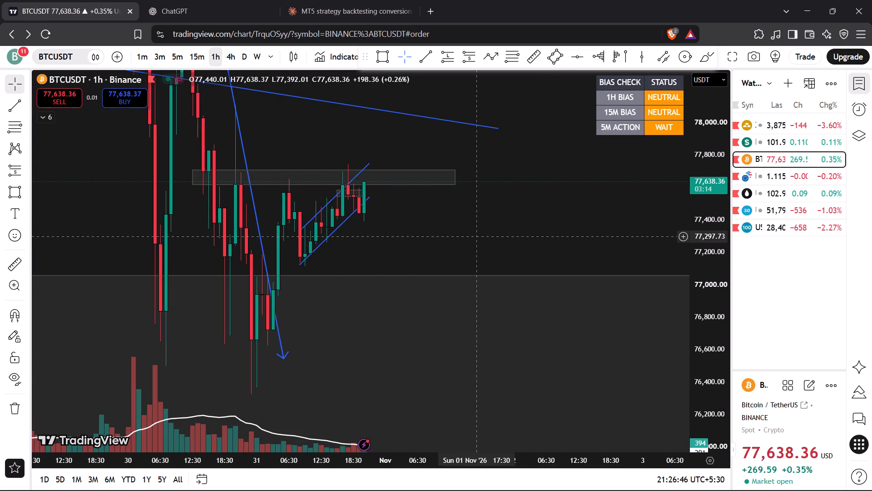
pyautogui.moveTo(479, 237); pyautogui.dragTo(556, 226)
pyautogui.moveTo(528, 224); pyautogui.dragTo(557, 224)
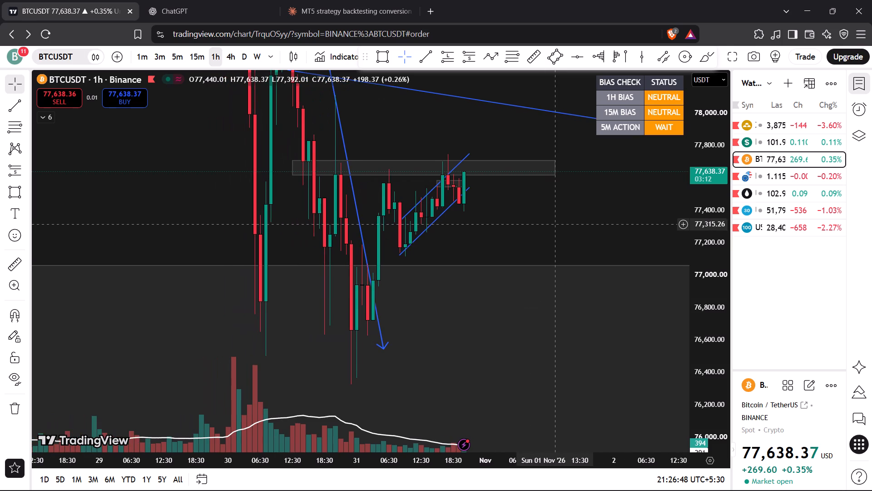
pyautogui.scroll(3, 557, 224)
pyautogui.moveTo(507, 228); pyautogui.dragTo(556, 228)
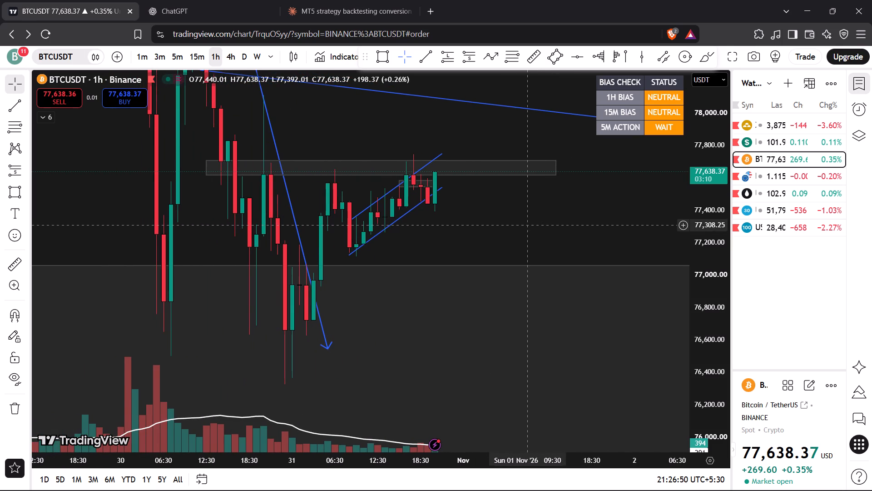
pyautogui.moveTo(526, 225); pyautogui.dragTo(556, 231)
pyautogui.moveTo(531, 224); pyautogui.dragTo(556, 229)
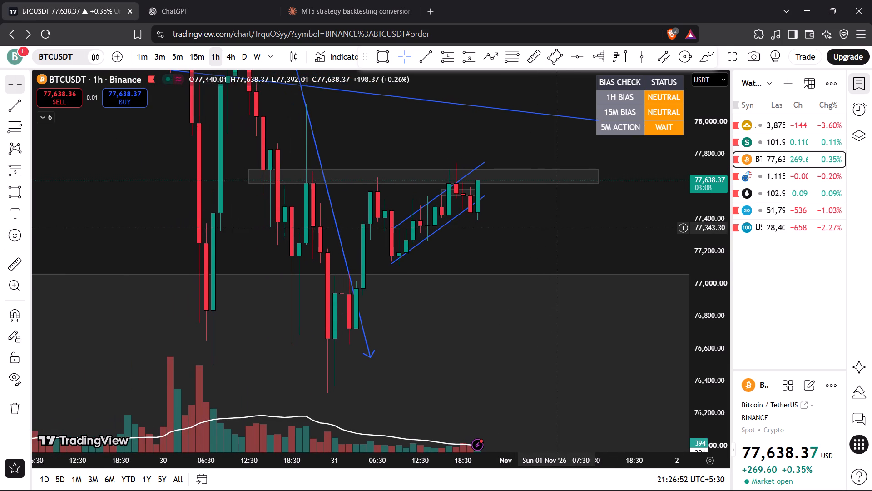
pyautogui.moveTo(556, 229); pyautogui.dragTo(562, 230)
pyautogui.moveTo(562, 230); pyautogui.dragTo(592, 233)
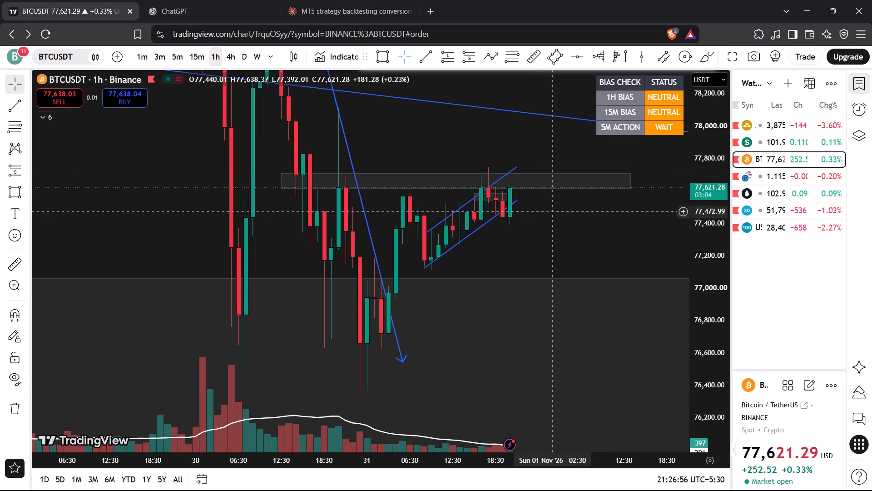
pyautogui.moveTo(695, 311); pyautogui.dragTo(698, 215)
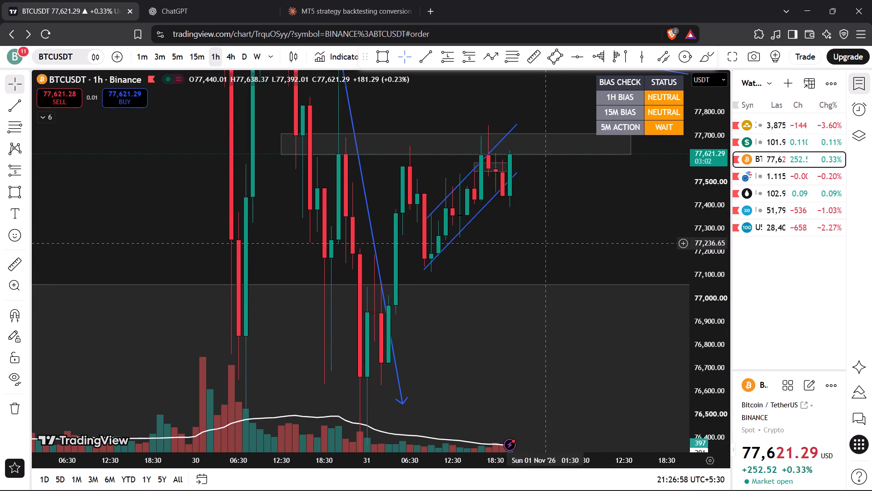
pyautogui.moveTo(556, 244); pyautogui.dragTo(549, 273)
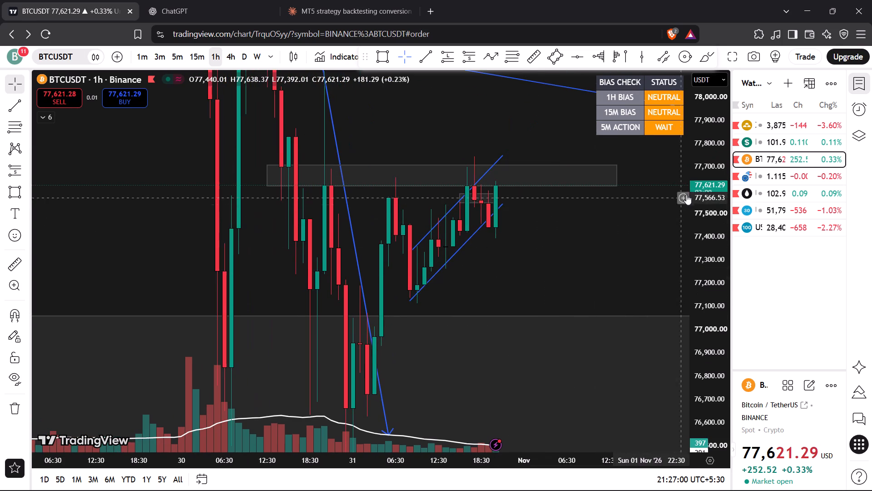
# Delete the blue zigzag path with the arrowhead that follows the price swings down to the recent low.
pyautogui.moveTo(695, 183); pyautogui.dragTo(652, 386)
pyautogui.scroll(-4, 460, 259)
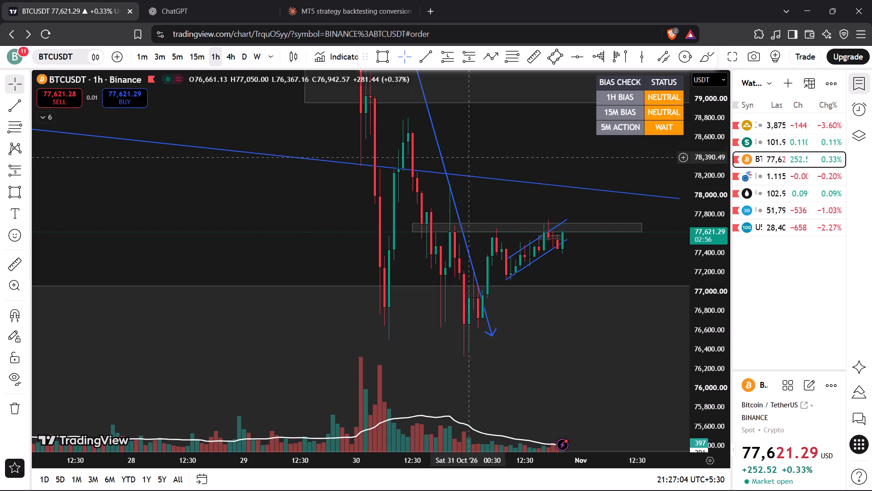
pyautogui.moveTo(494, 144); pyautogui.dragTo(459, 200)
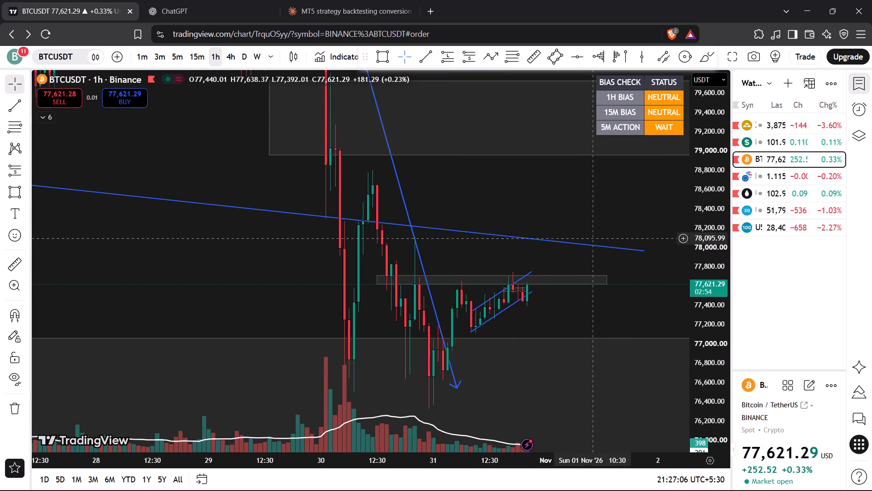
pyautogui.click(397, 175)
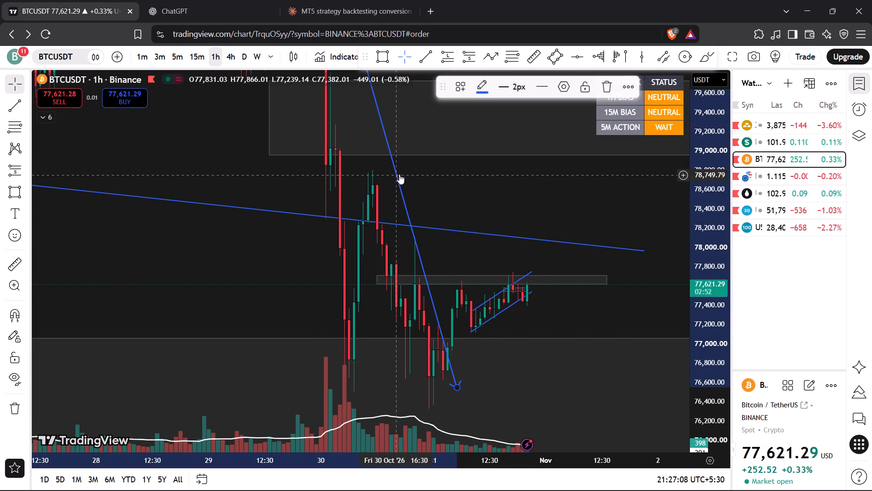
pyautogui.click(599, 87)
# Delete the large grey rectangle zone spanning 77,058.06 to 75,344.94 below the rising channel.
pyautogui.moveTo(703, 162); pyautogui.dragTo(706, 183)
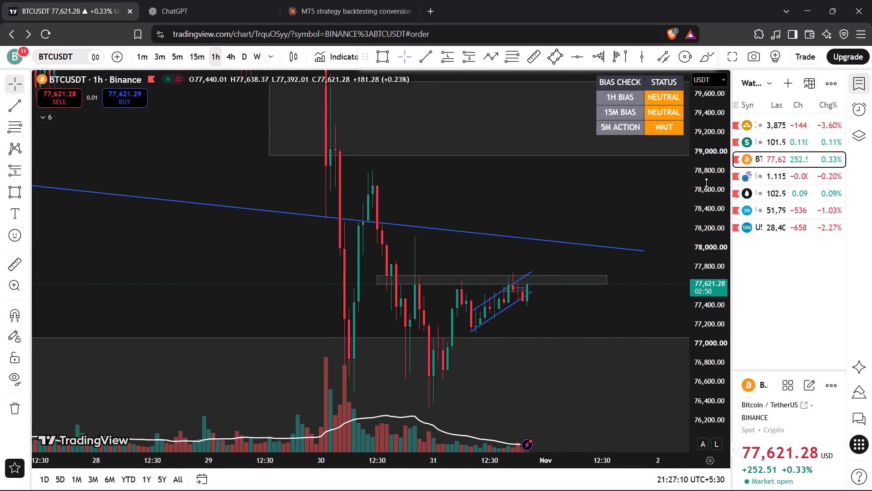
pyautogui.moveTo(706, 183); pyautogui.dragTo(697, 298)
pyautogui.scroll(-3, 390, 174)
pyautogui.moveTo(350, 254); pyautogui.dragTo(311, 254)
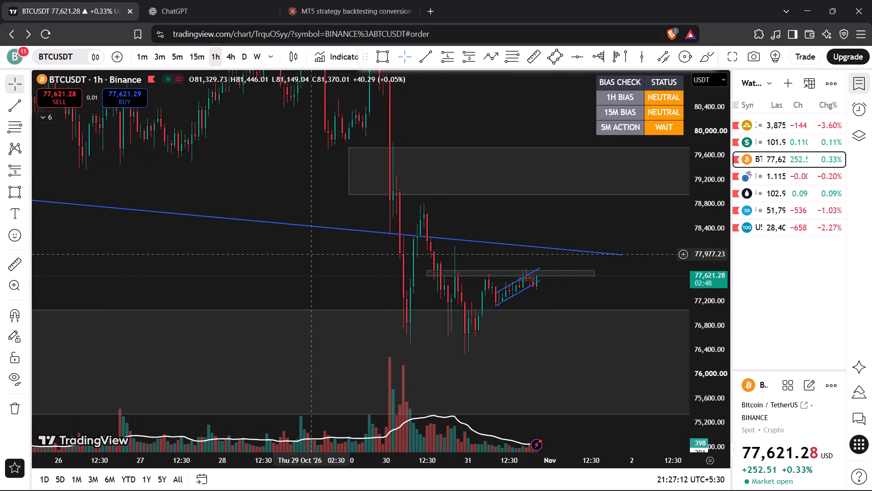
pyautogui.click(556, 312)
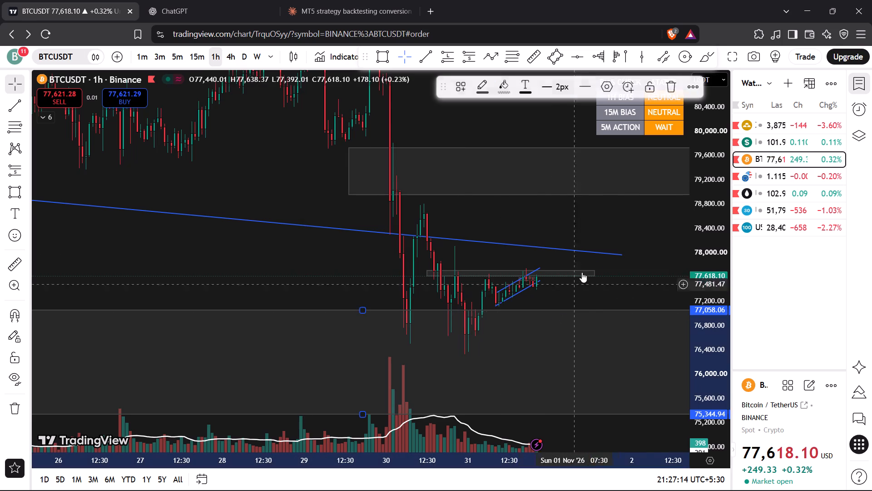
pyautogui.click(672, 88)
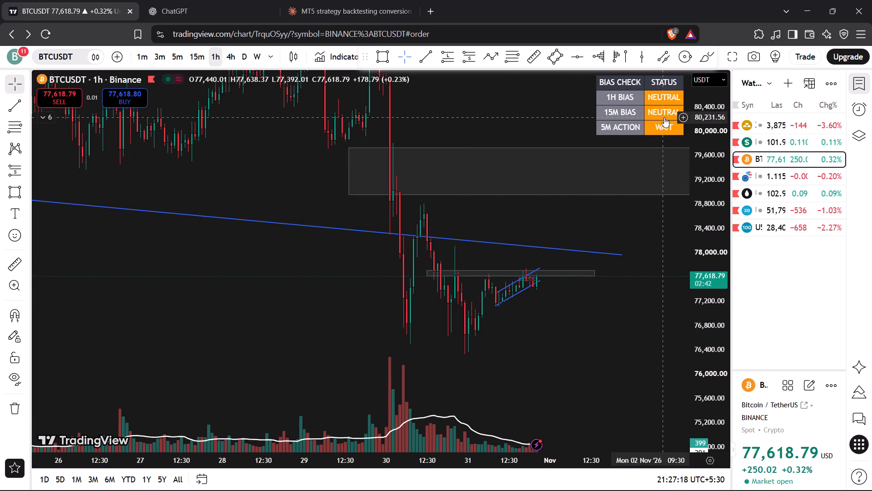
# Draw a rectangle support zone across the recent lows, from about 76,774 to about 76,656, spanning 29 October to 1 November.
pyautogui.moveTo(703, 205); pyautogui.dragTo(708, 255)
pyautogui.moveTo(593, 337); pyautogui.dragTo(603, 259)
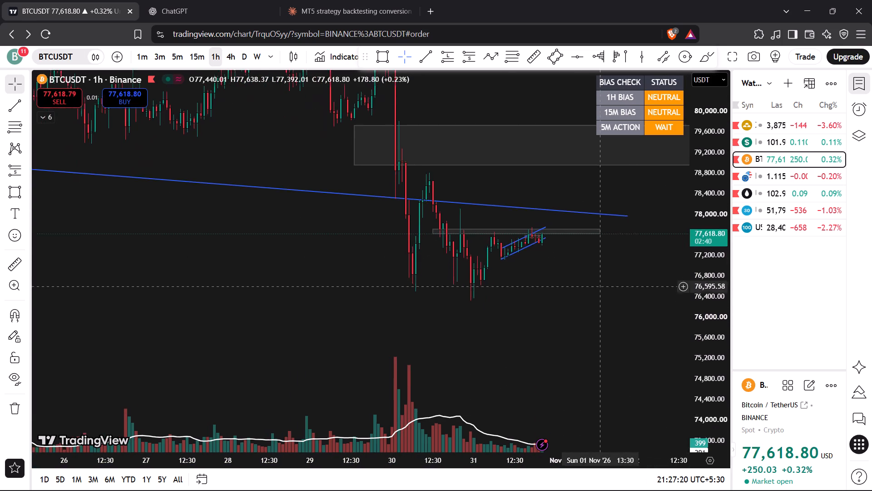
pyautogui.moveTo(603, 259); pyautogui.dragTo(604, 225)
pyautogui.scroll(4, 566, 260)
pyautogui.moveTo(491, 244); pyautogui.dragTo(490, 269)
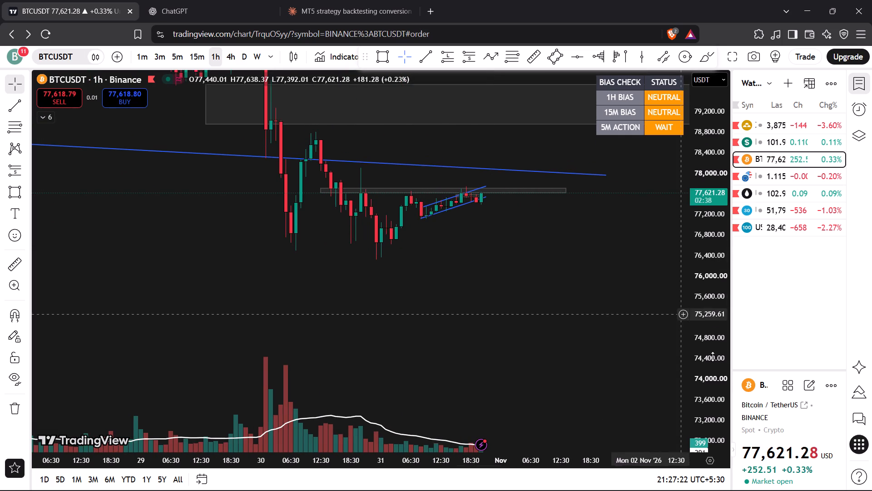
pyautogui.moveTo(713, 352); pyautogui.dragTo(677, 133)
pyautogui.moveTo(566, 206); pyautogui.dragTo(542, 331)
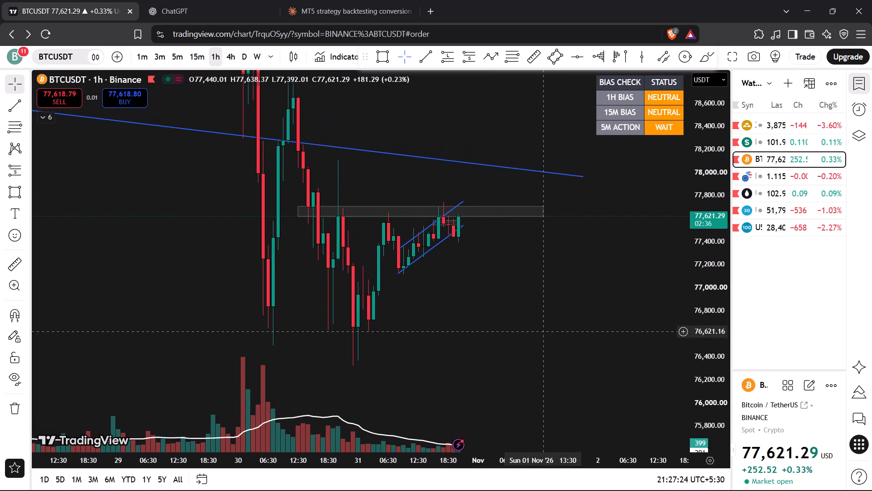
pyautogui.click(382, 59)
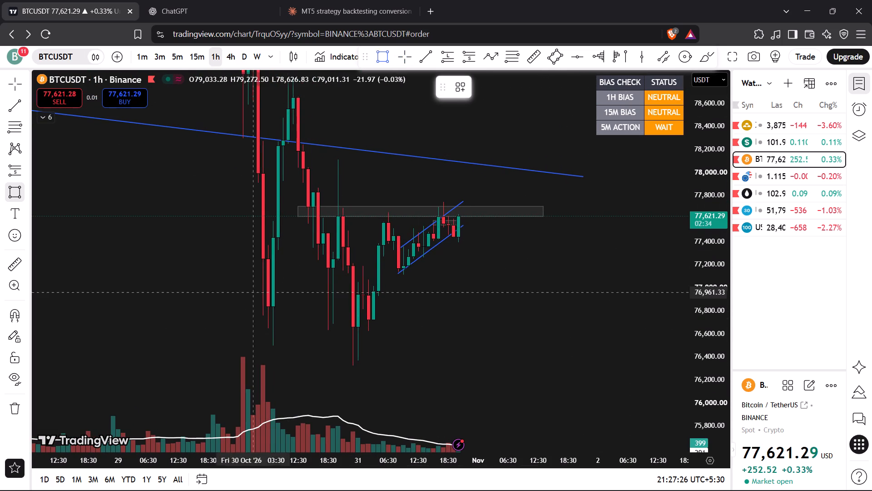
pyautogui.click(231, 314)
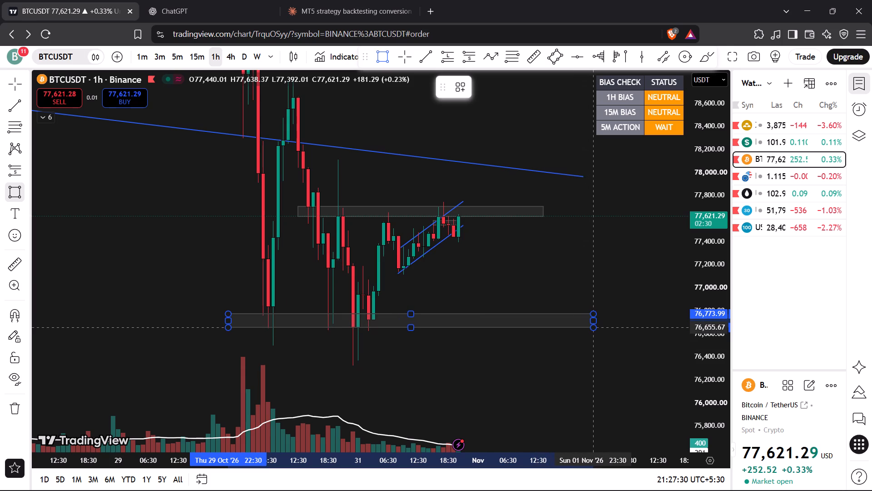
pyautogui.click(592, 327)
pyautogui.click(584, 279)
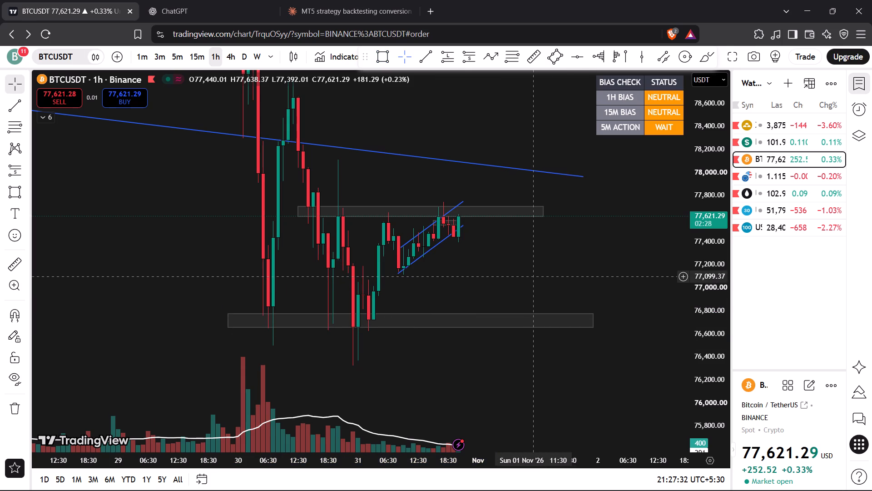
# Switch the chart to the 15-minute timeframe and examine the candles in the rising channel against the grey zone near 77,700.
pyautogui.moveTo(531, 276); pyautogui.dragTo(521, 250)
pyautogui.scroll(3, 496, 242)
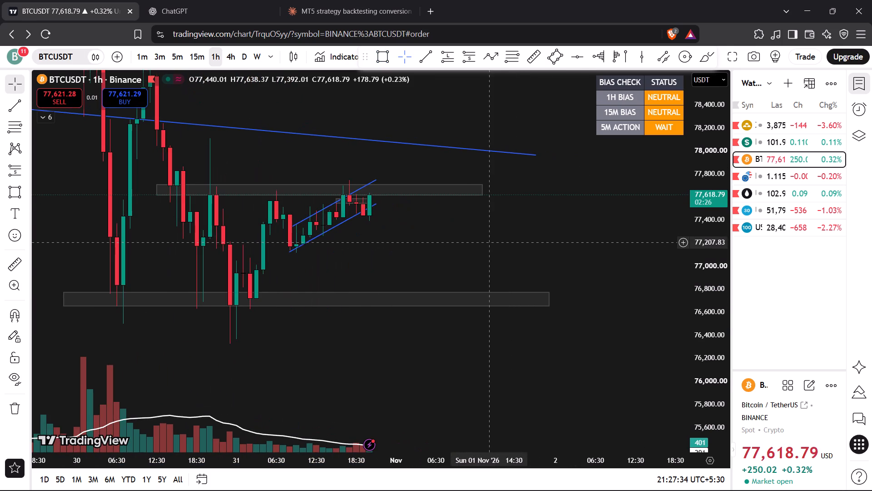
pyautogui.moveTo(471, 242); pyautogui.dragTo(497, 240)
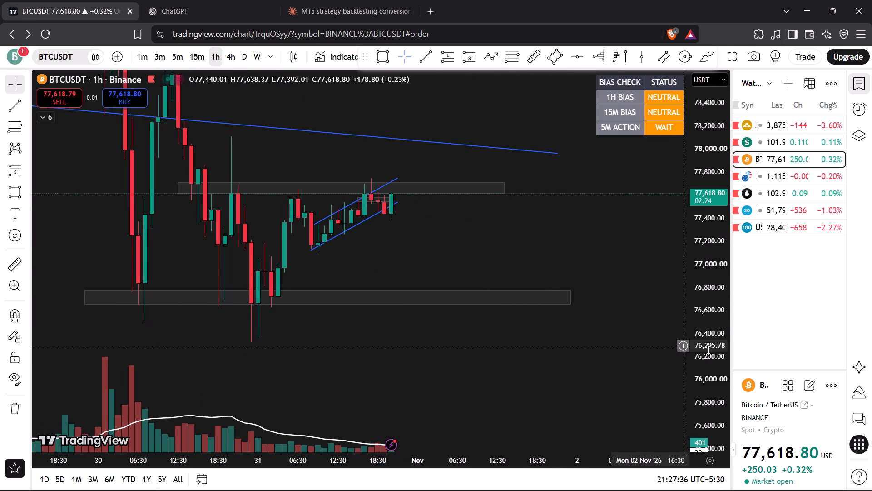
pyautogui.moveTo(711, 332); pyautogui.dragTo(701, 237)
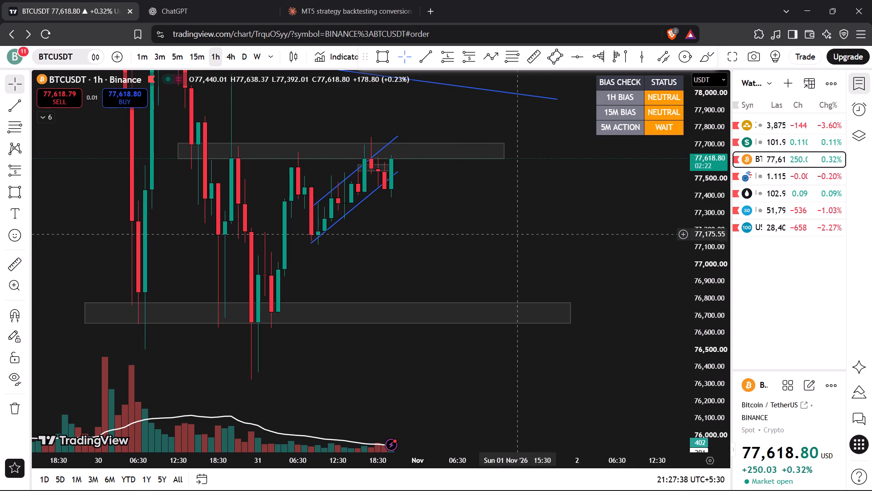
pyautogui.moveTo(516, 234); pyautogui.dragTo(512, 267)
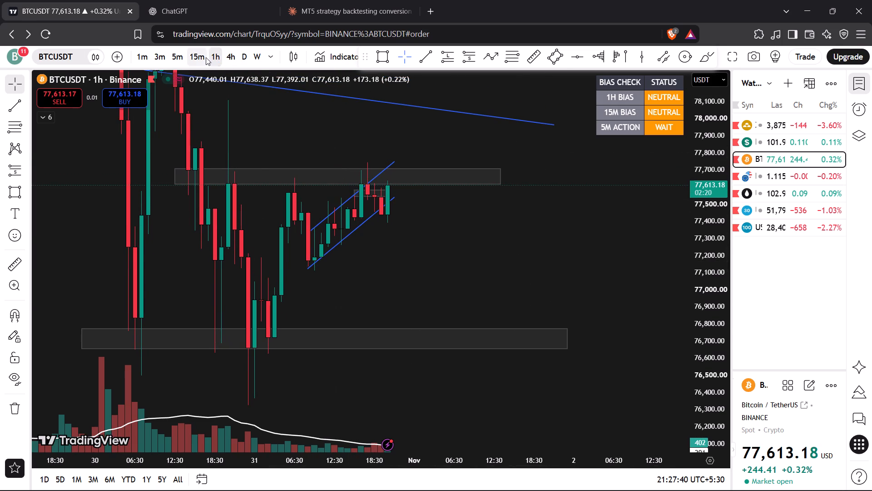
pyautogui.click(206, 57)
pyautogui.scroll(-6, 348, 218)
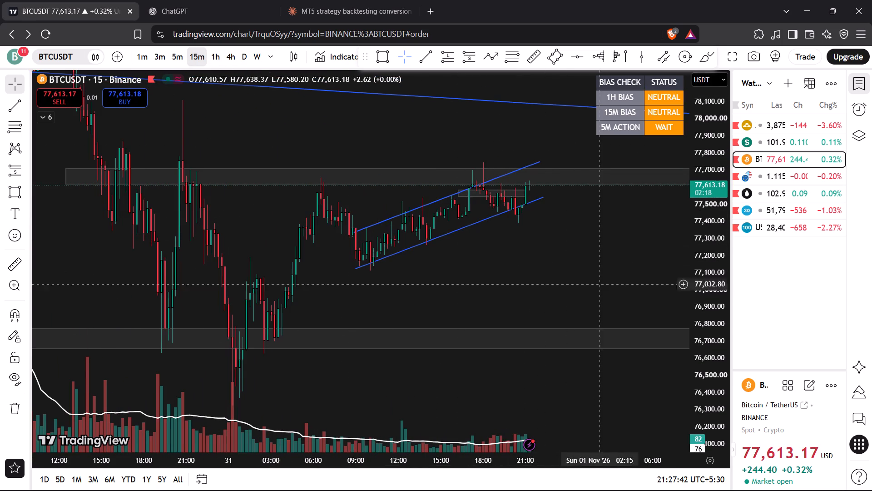
pyautogui.moveTo(704, 369); pyautogui.dragTo(718, 230)
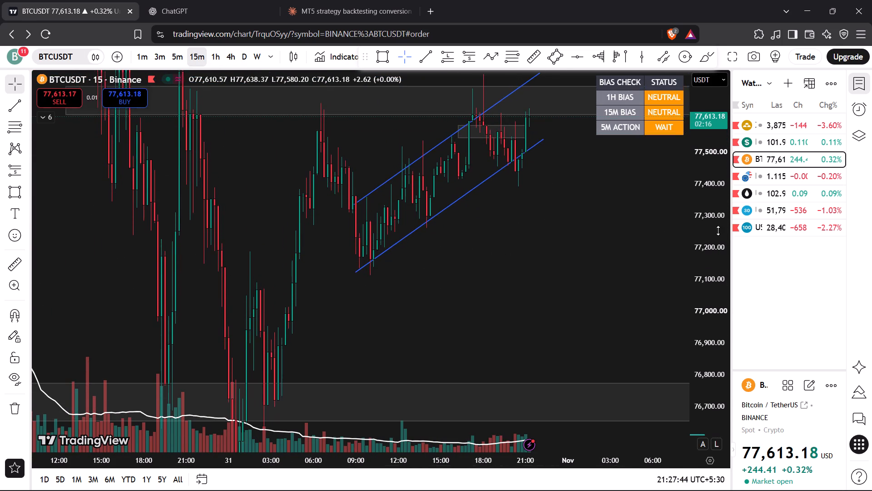
pyautogui.moveTo(577, 237); pyautogui.dragTo(498, 290)
pyautogui.scroll(1, 494, 287)
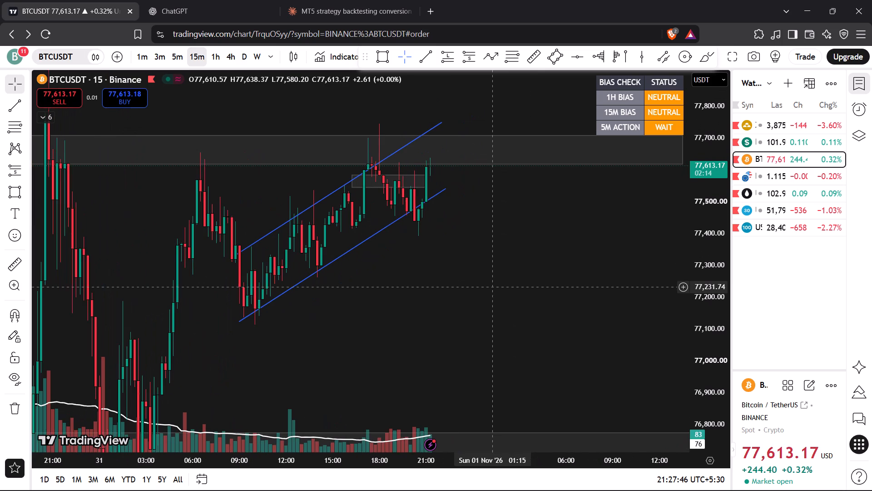
pyautogui.scroll(2, 494, 287)
pyautogui.moveTo(463, 276); pyautogui.dragTo(488, 311)
pyautogui.moveTo(474, 287); pyautogui.dragTo(481, 287)
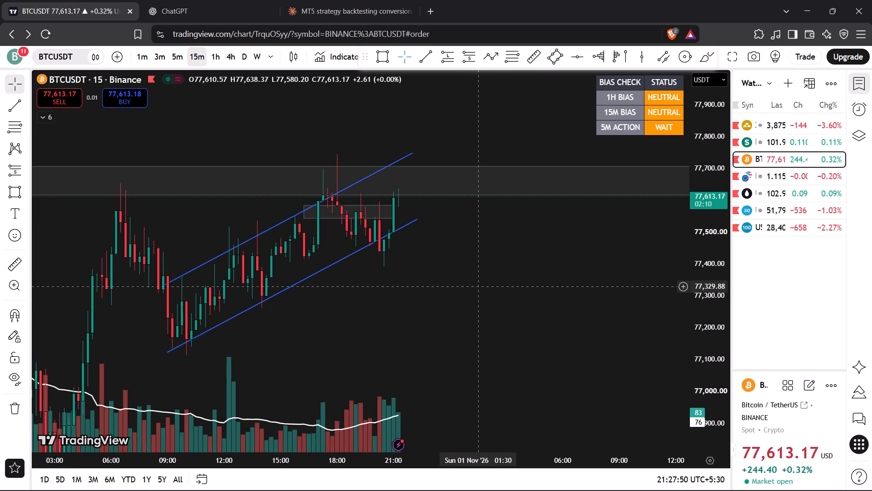
pyautogui.moveTo(481, 287); pyautogui.dragTo(499, 291)
# Place a short position just after the latest candle, with entry at about 77,672 and target at about 77,389.
pyautogui.click(471, 58)
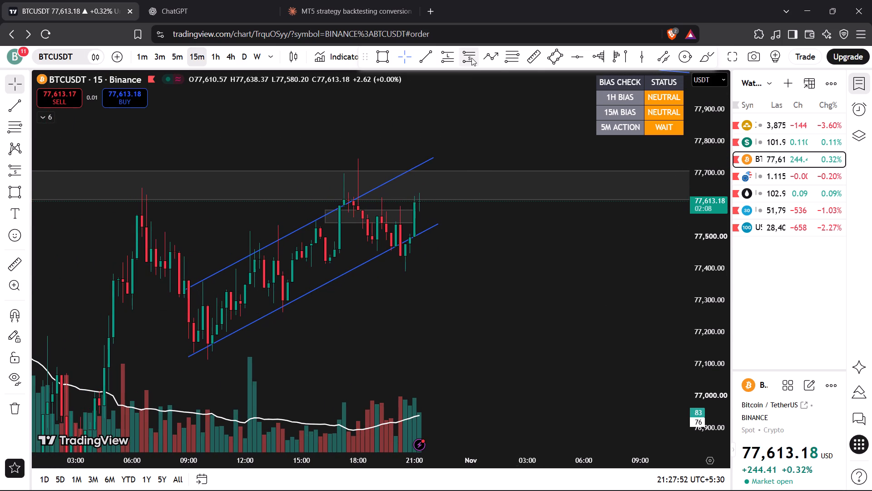
pyautogui.click(458, 182)
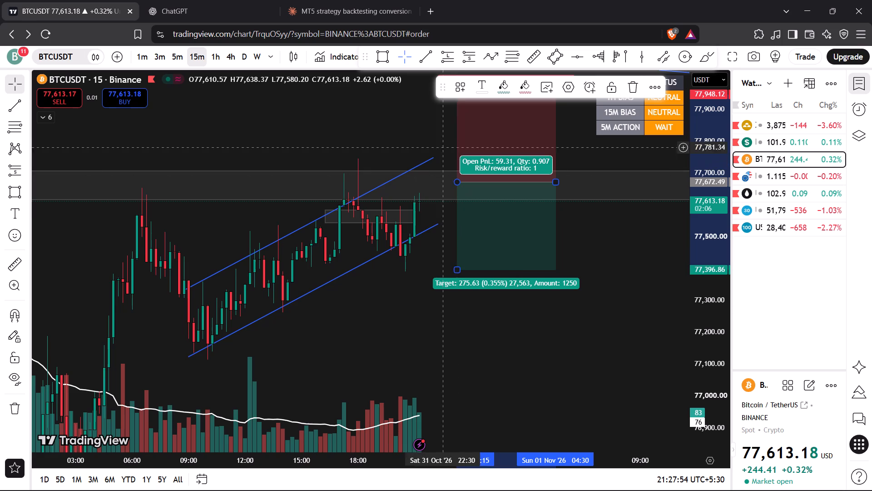
pyautogui.moveTo(457, 266); pyautogui.dragTo(459, 272)
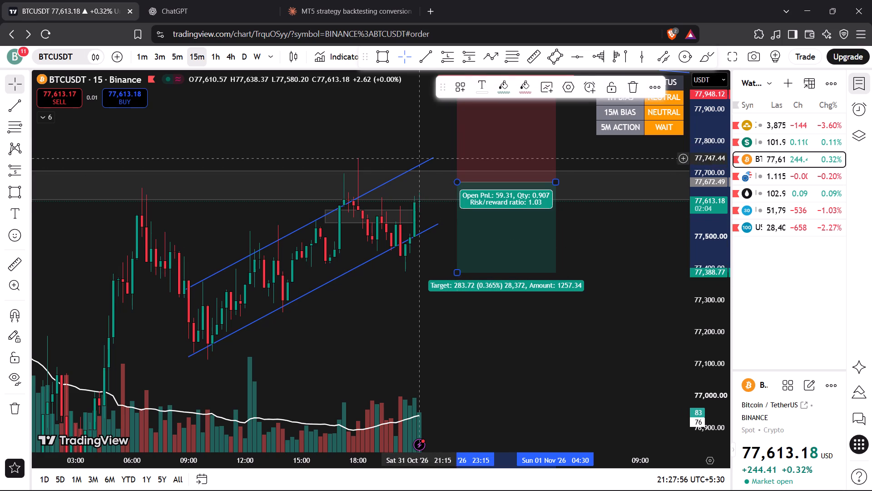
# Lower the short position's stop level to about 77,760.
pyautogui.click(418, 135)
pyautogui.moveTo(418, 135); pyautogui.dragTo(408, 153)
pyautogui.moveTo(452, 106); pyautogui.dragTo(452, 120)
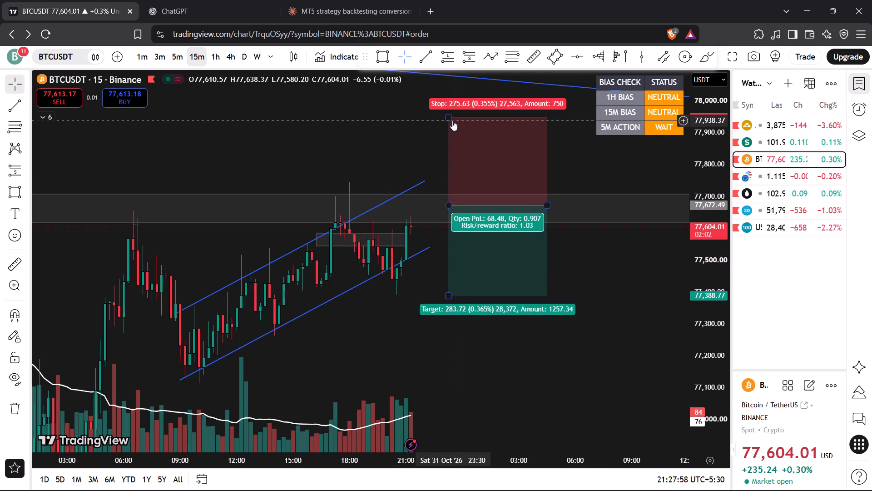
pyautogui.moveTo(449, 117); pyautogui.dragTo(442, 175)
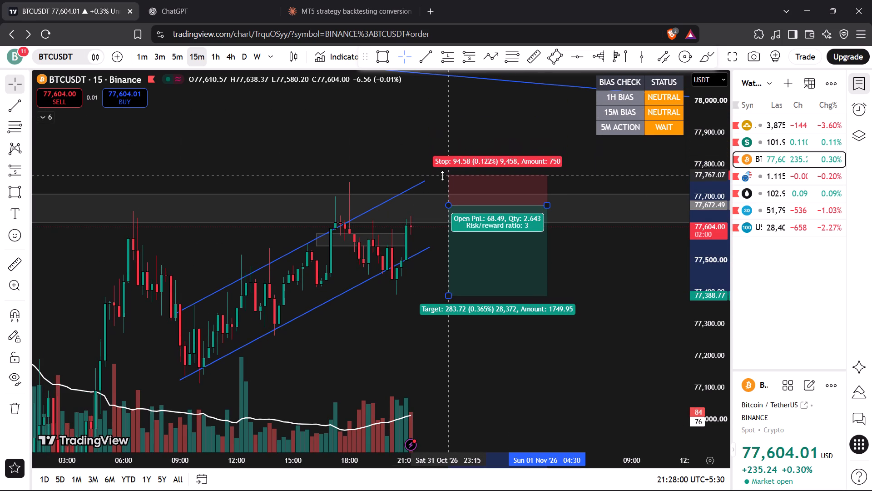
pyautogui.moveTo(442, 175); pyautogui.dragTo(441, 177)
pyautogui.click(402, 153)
# Move the short position's entry to about 77,708 and its start to 21:45 on 31 October, beside the latest candle.
pyautogui.scroll(-1, 391, 150)
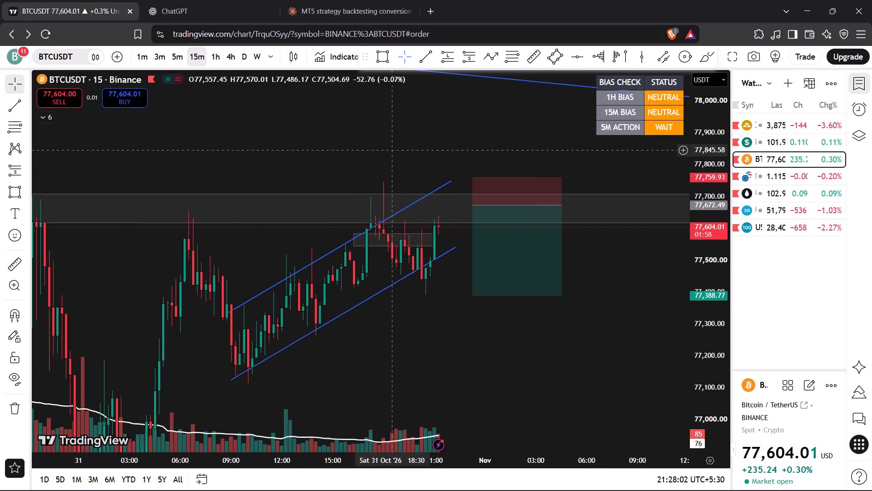
pyautogui.moveTo(360, 143); pyautogui.dragTo(470, 180)
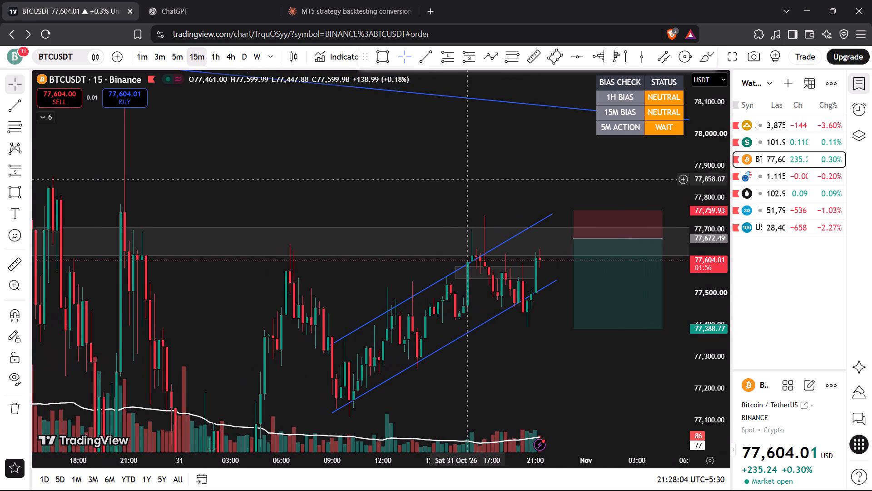
pyautogui.moveTo(470, 180); pyautogui.dragTo(480, 182)
pyautogui.moveTo(589, 242); pyautogui.dragTo(579, 234)
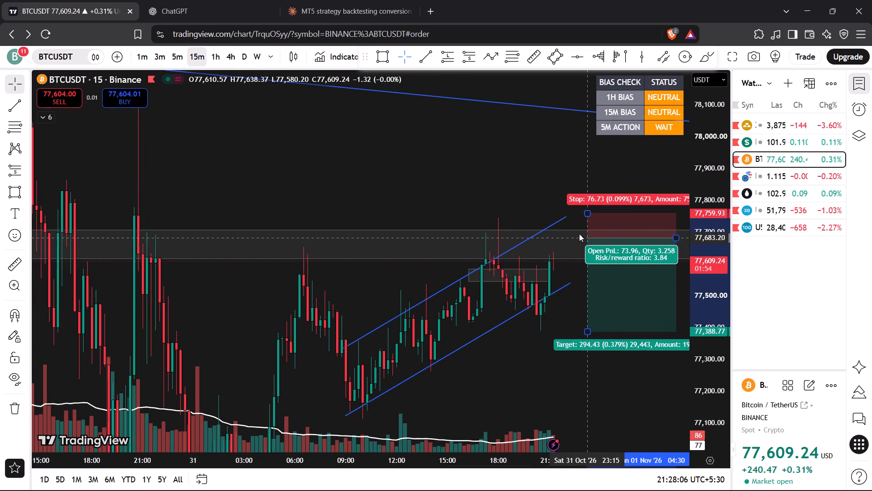
pyautogui.moveTo(579, 234); pyautogui.dragTo(562, 230)
pyautogui.moveTo(476, 174); pyautogui.dragTo(476, 175)
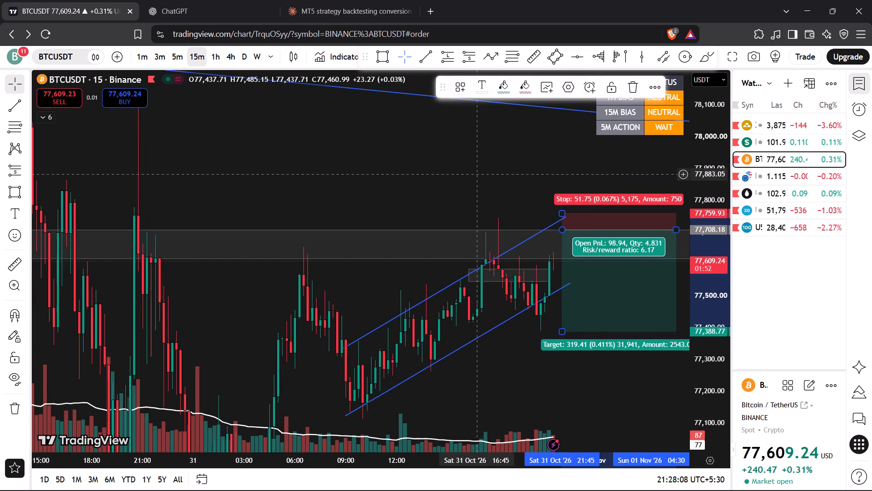
# Raise the short position's stop level to about 77,831, above the rising channel's recent high.
pyautogui.moveTo(476, 175); pyautogui.dragTo(541, 206)
pyautogui.click(541, 206)
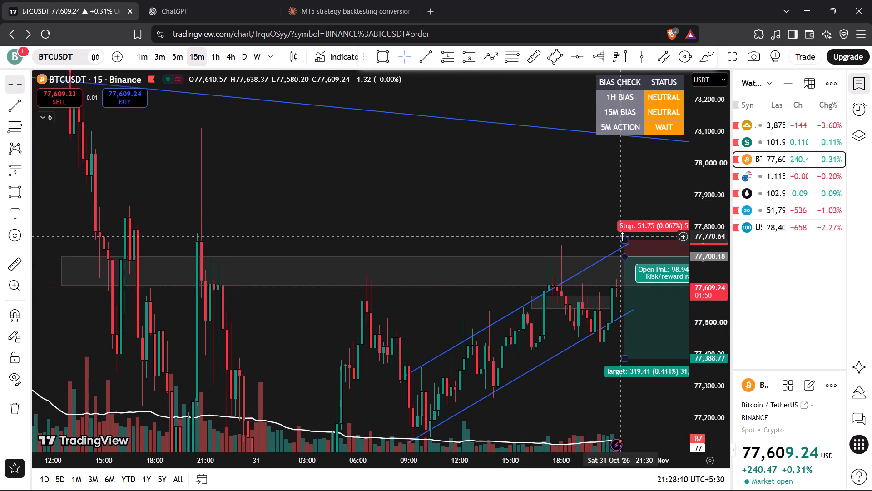
pyautogui.moveTo(622, 236); pyautogui.dragTo(629, 217)
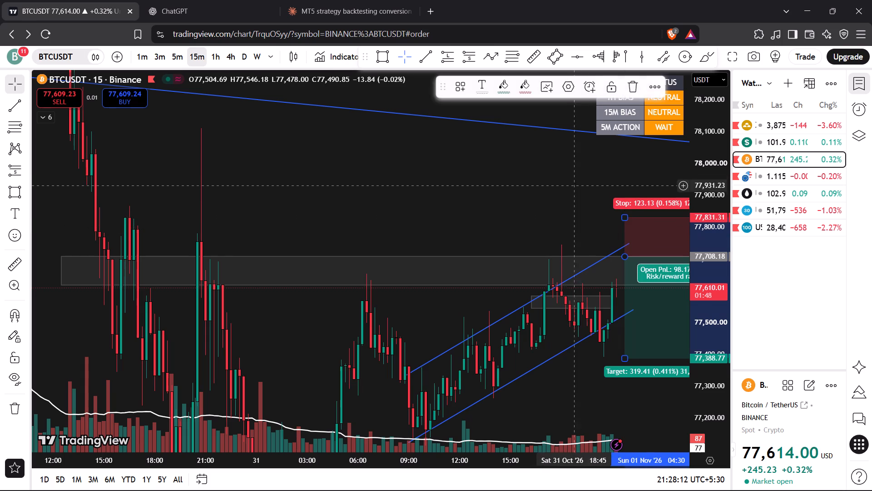
pyautogui.click(570, 181)
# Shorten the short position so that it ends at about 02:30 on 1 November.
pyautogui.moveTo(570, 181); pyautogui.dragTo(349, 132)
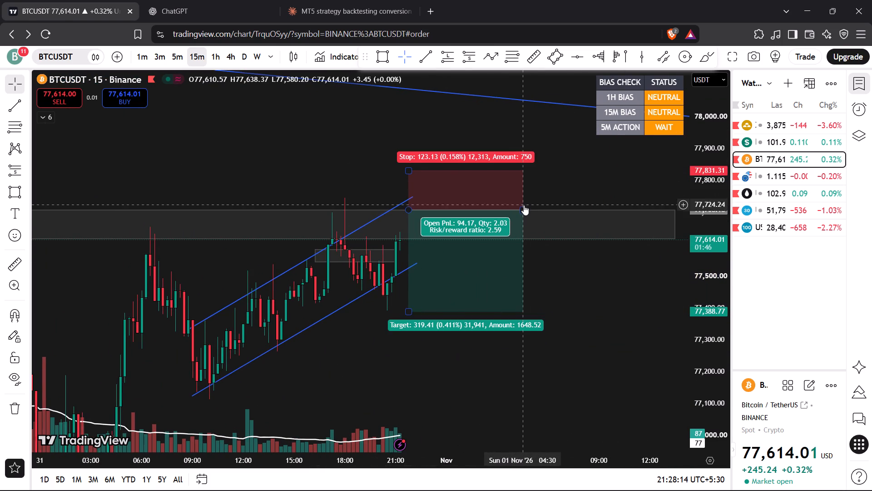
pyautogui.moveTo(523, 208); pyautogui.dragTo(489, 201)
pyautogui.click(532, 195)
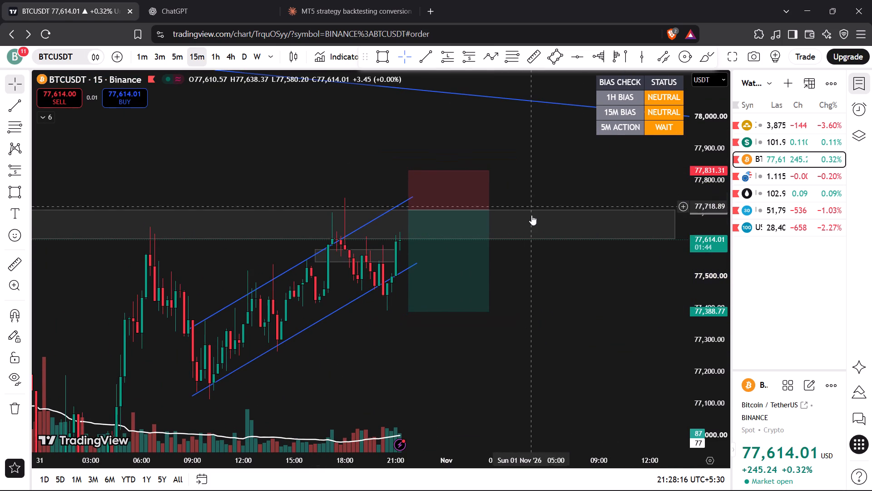
# On the 5-minute timeframe, extend the small grey rectangle inside the channel past the latest candle, to about 21:50.
pyautogui.moveTo(527, 279); pyautogui.dragTo(551, 256)
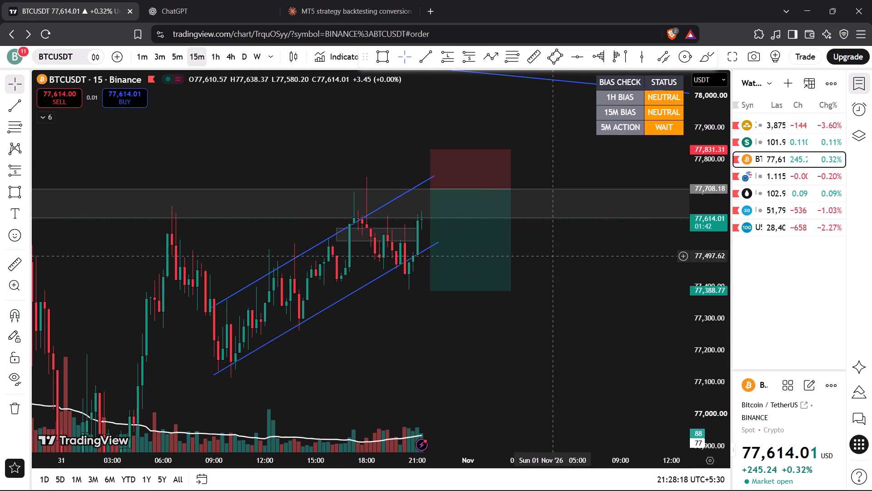
pyautogui.moveTo(703, 322); pyautogui.dragTo(711, 283)
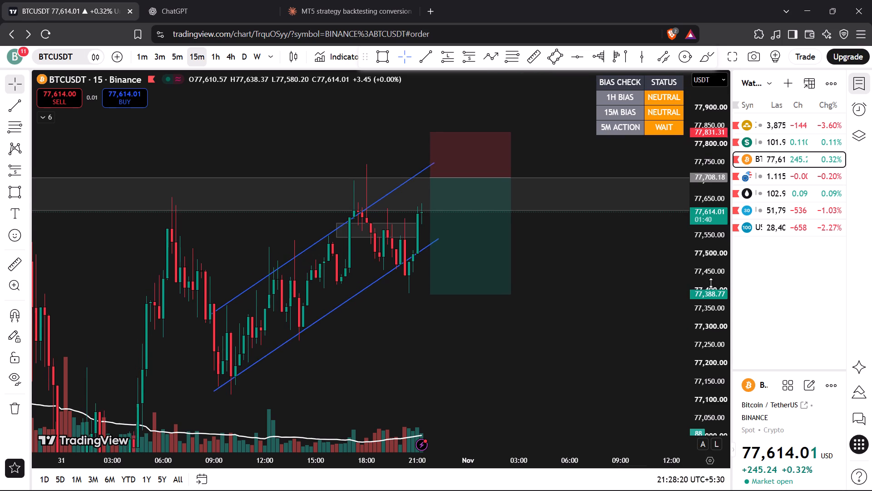
pyautogui.moveTo(711, 283); pyautogui.dragTo(708, 251)
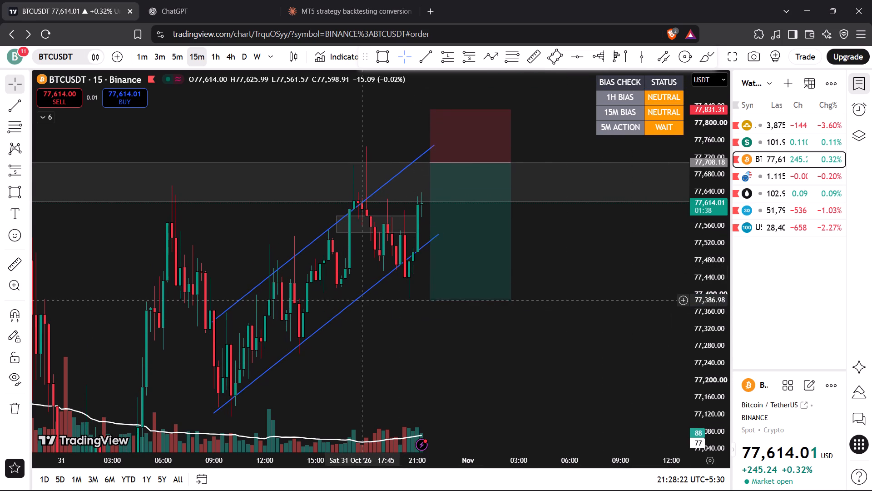
pyautogui.click(182, 61)
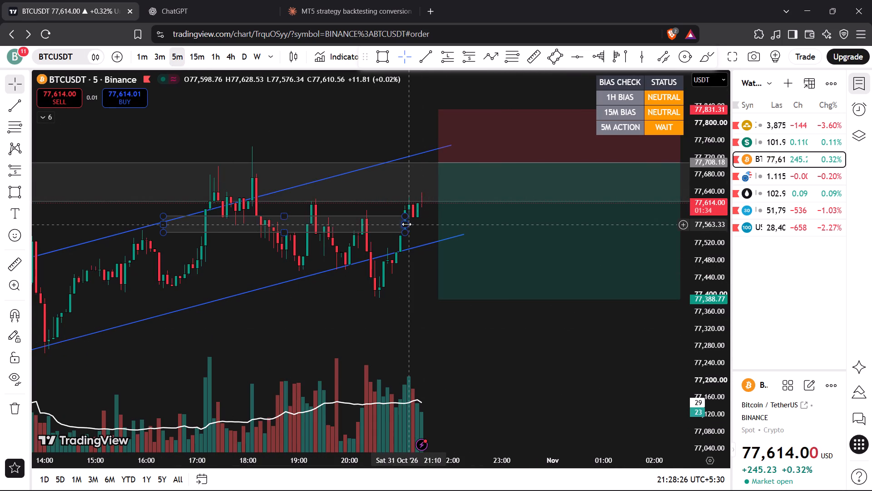
pyautogui.moveTo(406, 224); pyautogui.dragTo(441, 224)
pyautogui.click(412, 316)
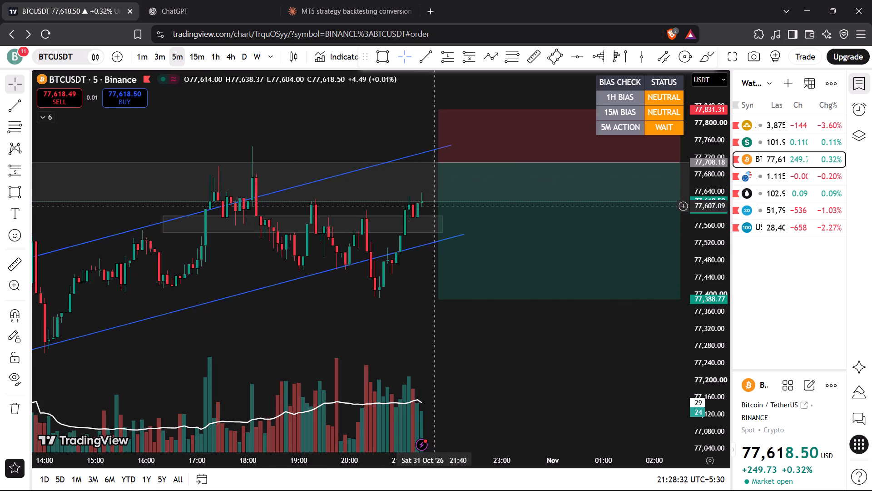
# Shorten the short position on the 5-minute chart so that it ends at about 23:35 on 31 October.
pyautogui.moveTo(539, 369); pyautogui.dragTo(477, 352)
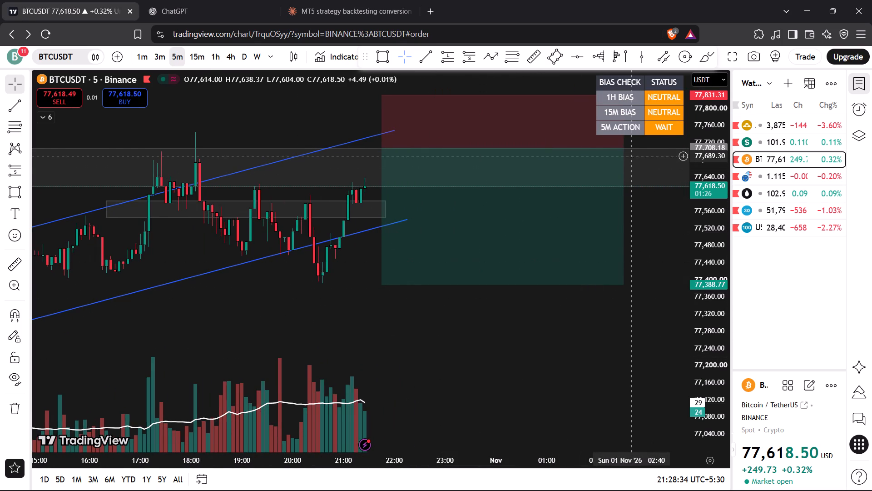
pyautogui.moveTo(623, 152); pyautogui.dragTo(476, 131)
pyautogui.click(522, 135)
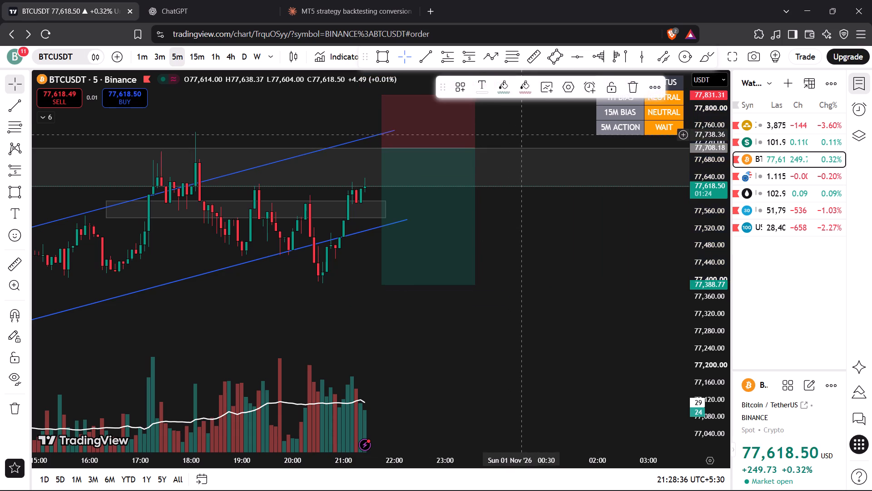
pyautogui.moveTo(522, 135); pyautogui.dragTo(534, 201)
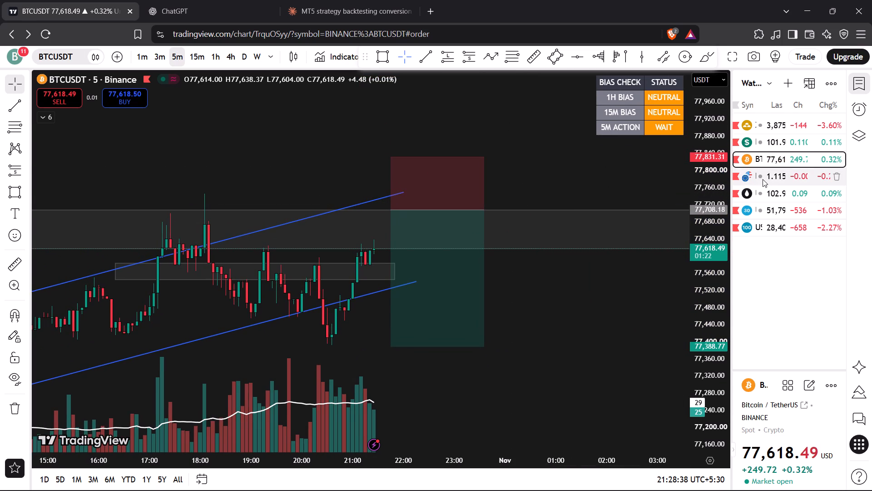
# Open XAUUSD from the watchlist and examine its recent 5-minute price action below the descending trendline.
pyautogui.click(772, 121)
pyautogui.moveTo(705, 168); pyautogui.dragTo(702, 225)
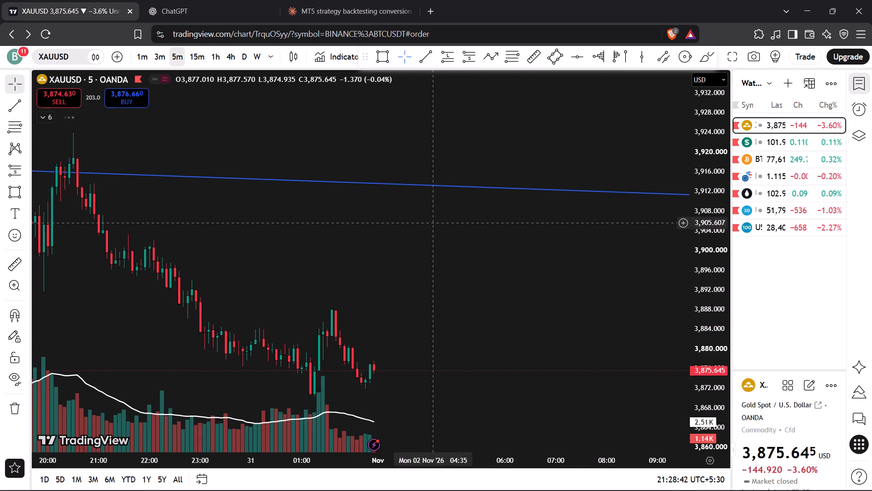
pyautogui.scroll(-4, 435, 225)
pyautogui.moveTo(488, 252); pyautogui.dragTo(502, 228)
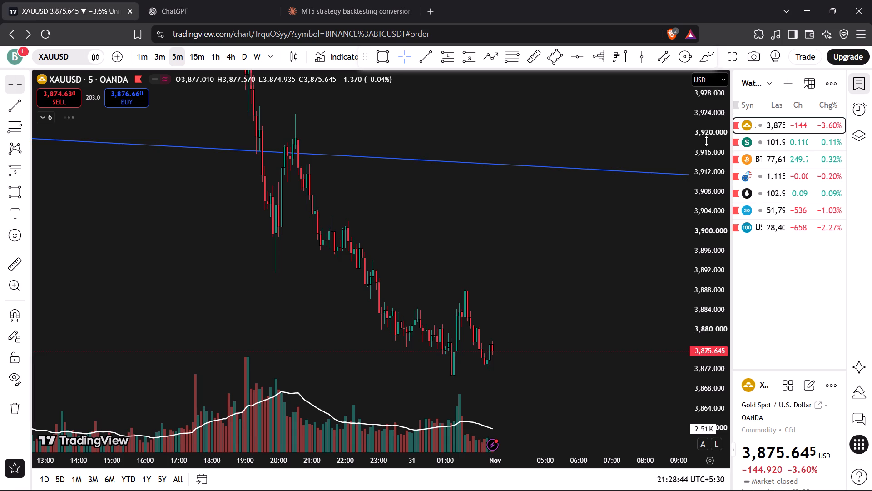
pyautogui.moveTo(706, 141); pyautogui.dragTo(711, 222)
# Open DXY from the watchlist and examine its 5-minute price action between the grey upper zone and the red lower zone.
pyautogui.click(761, 146)
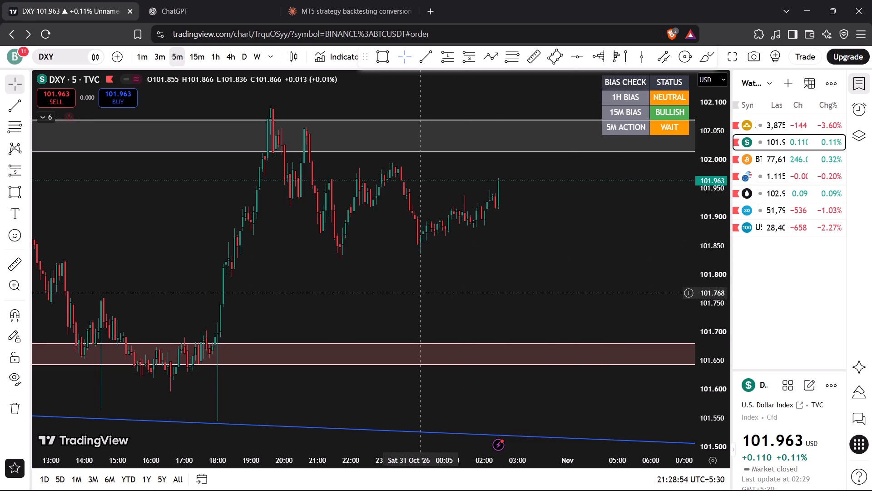
pyautogui.moveTo(386, 291); pyautogui.dragTo(424, 301)
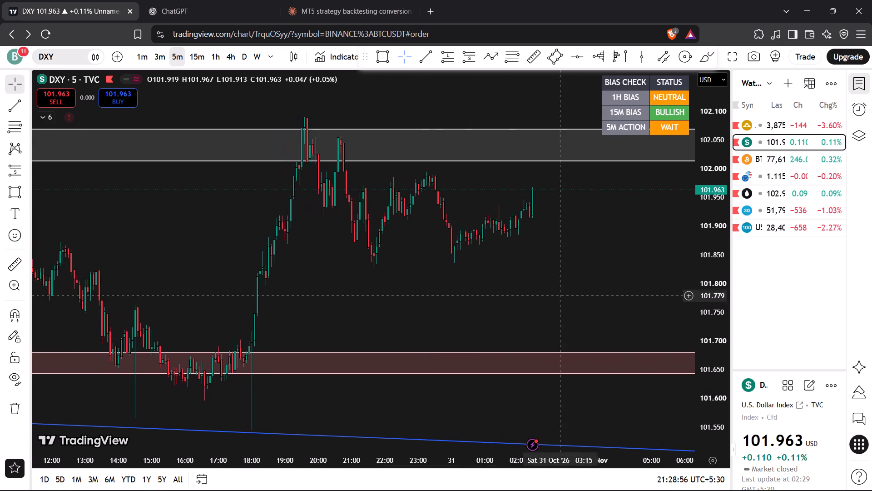
pyautogui.moveTo(709, 219); pyautogui.dragTo(707, 241)
pyautogui.scroll(-2, 548, 271)
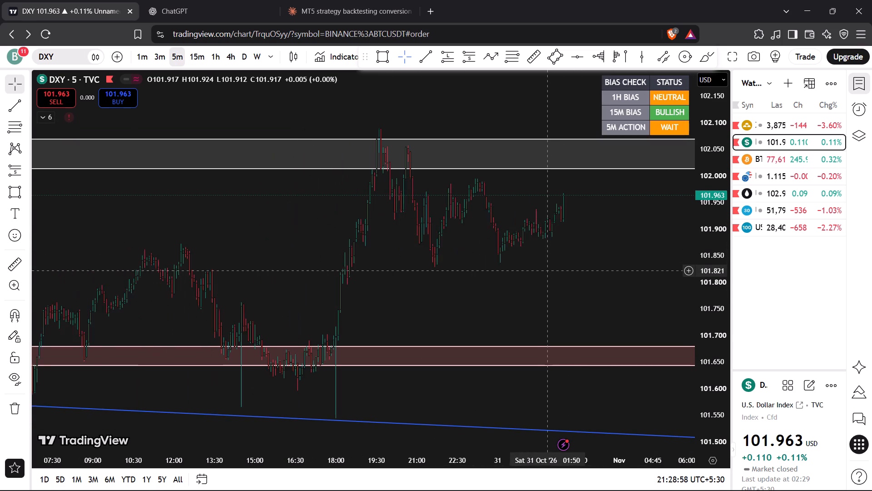
pyautogui.scroll(-1, 548, 271)
pyautogui.moveTo(519, 306); pyautogui.dragTo(525, 288)
pyautogui.scroll(2, 519, 288)
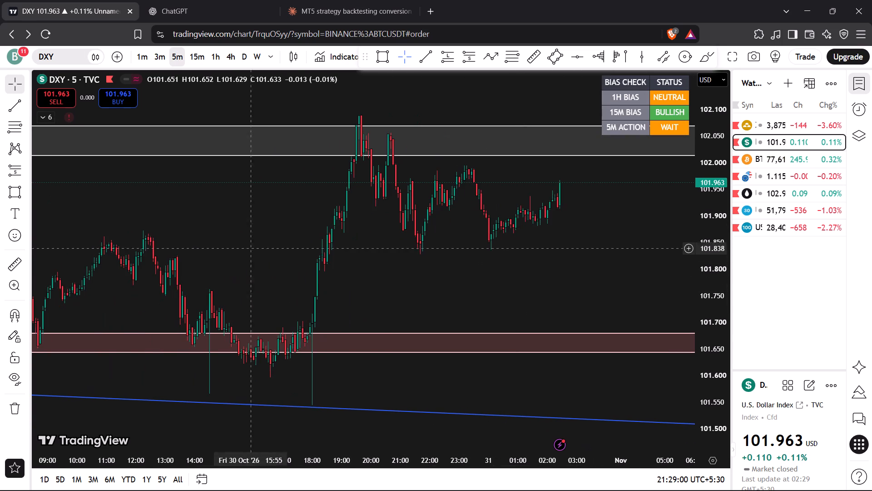
# Review recent 5-minute price action on DXY, USTECH100CFD and US30.
pyautogui.moveTo(237, 243); pyautogui.dragTo(328, 256)
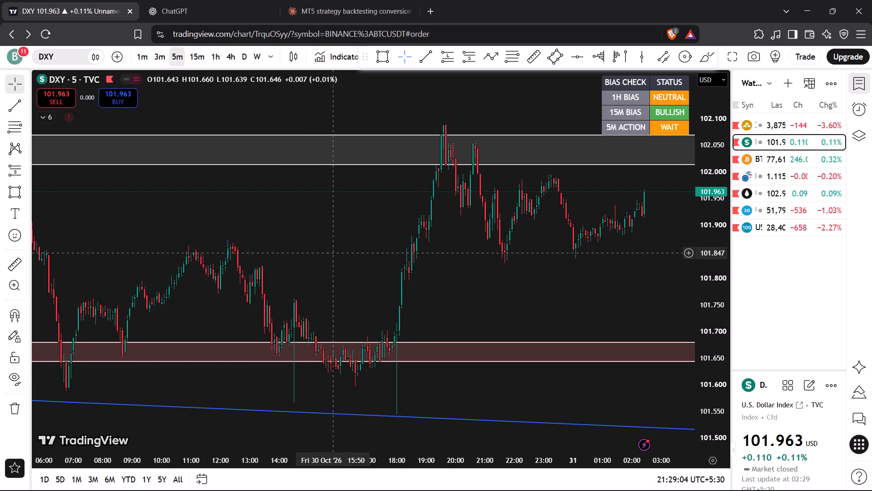
pyautogui.moveTo(472, 274); pyautogui.dragTo(426, 280)
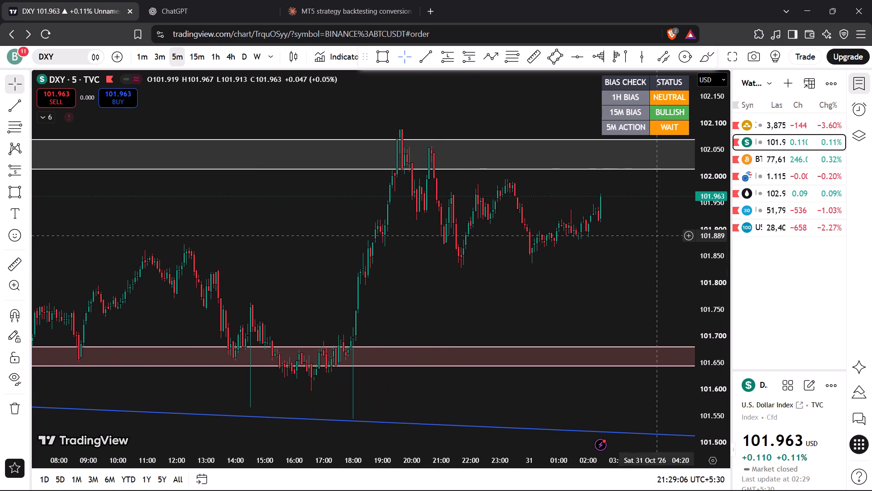
pyautogui.click(751, 230)
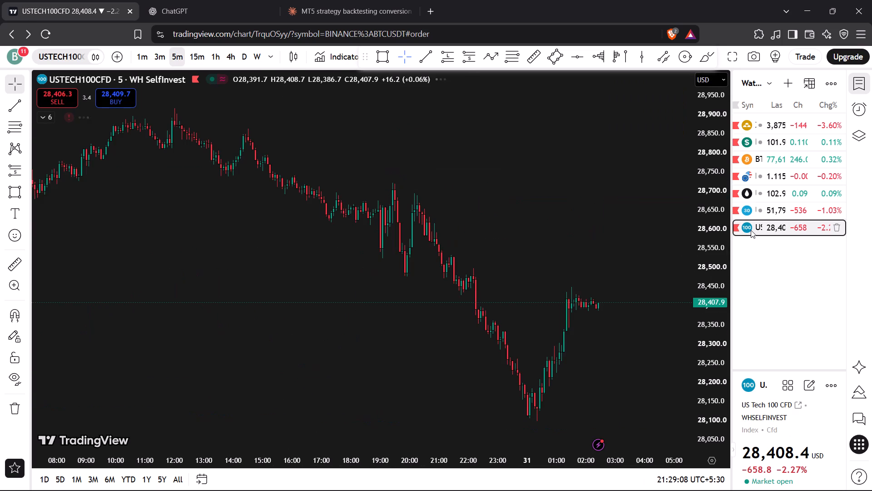
pyautogui.click(771, 212)
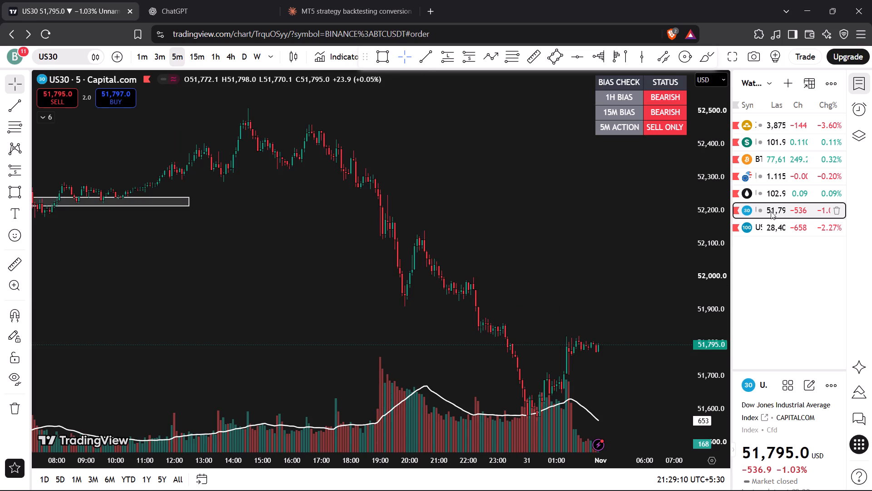
# On the USOIL 5-minute chart, extend the grey zone to about 04:45 on 2 November and make its border dark grey.
pyautogui.click(769, 193)
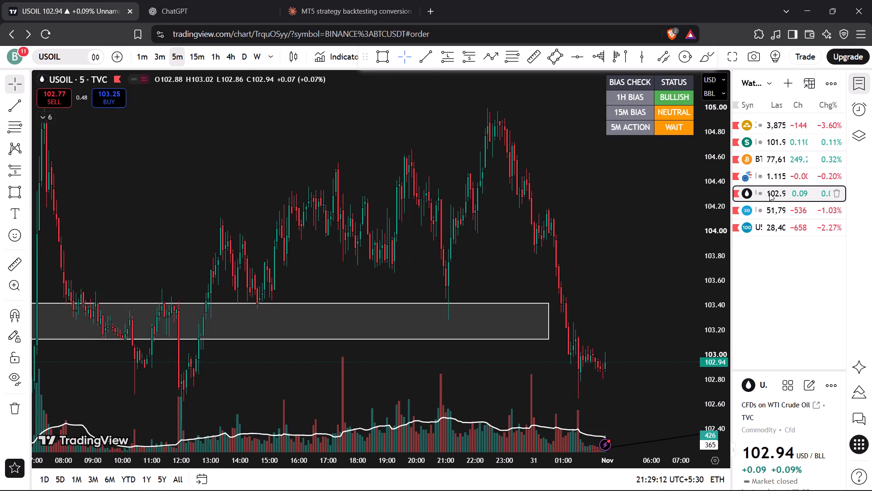
pyautogui.moveTo(548, 325); pyautogui.dragTo(616, 320)
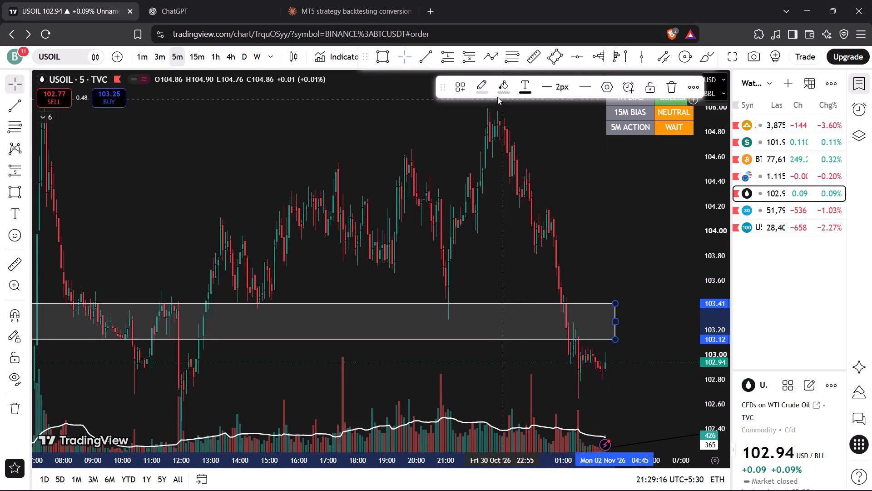
pyautogui.click(488, 94)
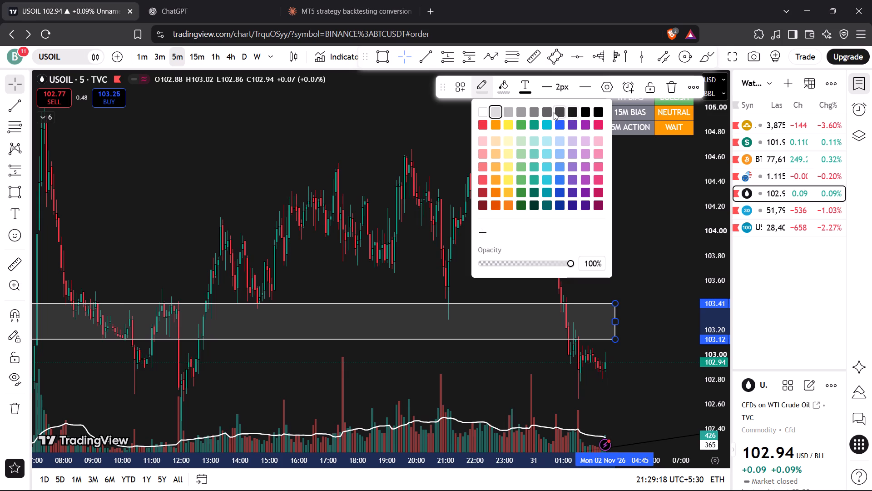
pyautogui.click(557, 112)
pyautogui.click(608, 195)
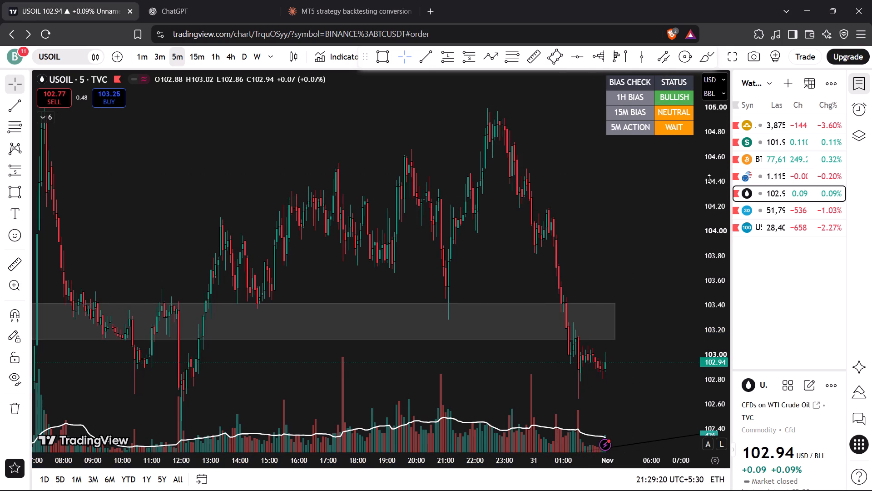
# Examine USOIL's wider 5-minute price action around the grey zone, and view EURUSD from the watchlist.
pyautogui.moveTo(709, 179); pyautogui.dragTo(699, 260)
pyautogui.scroll(-4, 426, 226)
pyautogui.moveTo(361, 173); pyautogui.dragTo(377, 269)
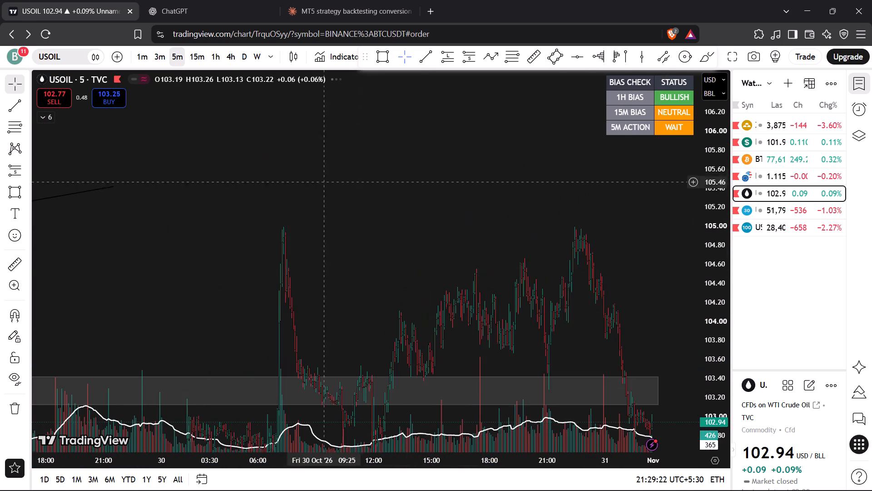
pyautogui.moveTo(319, 175); pyautogui.dragTo(372, 306)
pyautogui.moveTo(476, 230); pyautogui.dragTo(327, 131)
pyautogui.moveTo(423, 275); pyautogui.dragTo(332, 144)
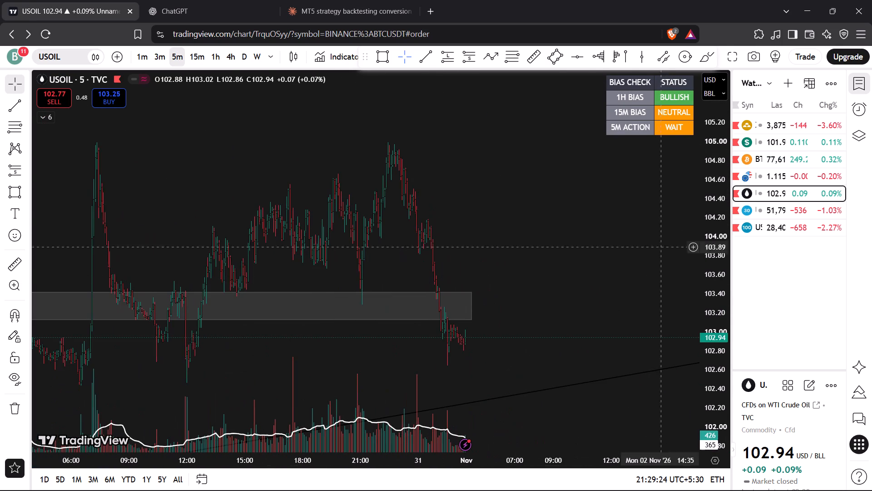
pyautogui.moveTo(709, 185); pyautogui.dragTo(714, 209)
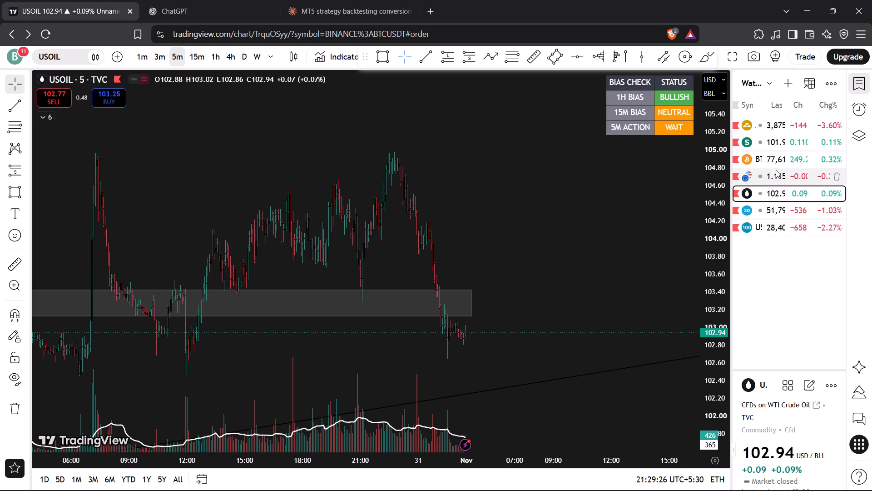
pyautogui.click(776, 170)
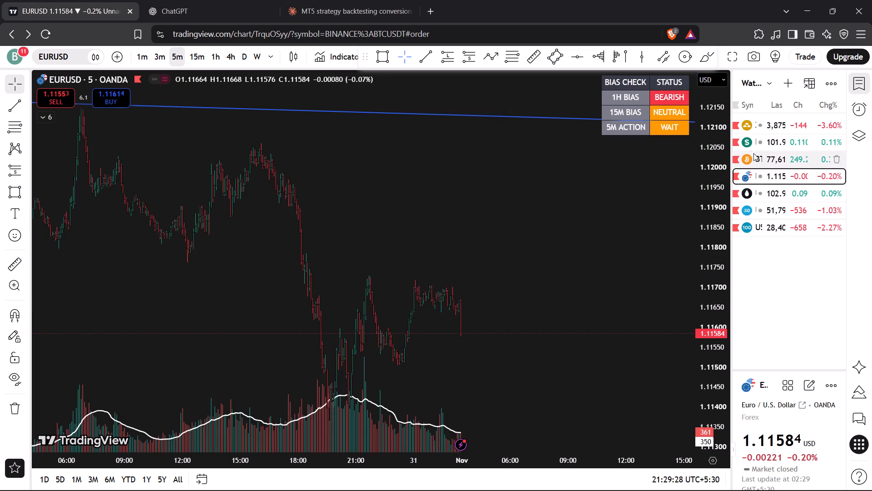
# Search symbols for "solana" and add SOLANA.C, the Crypto Solana Ecosystem Market Cap index, to the watchlist.
pyautogui.click(793, 85)
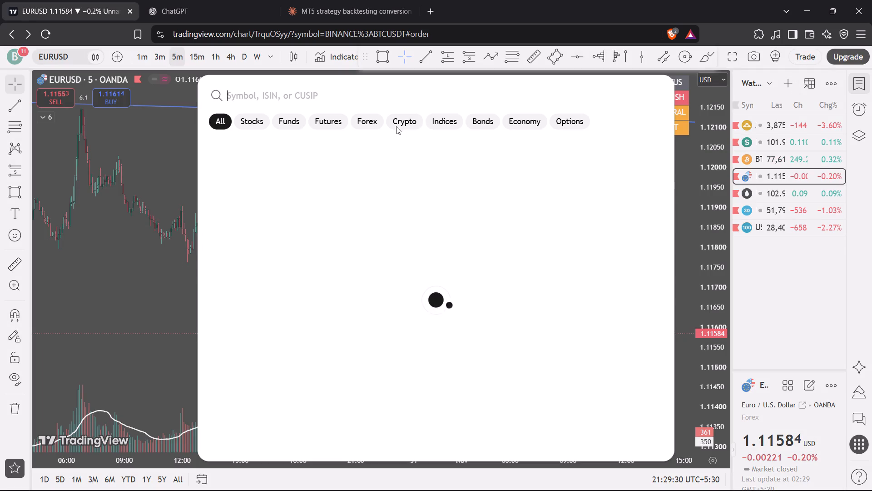
pyautogui.write('solana')
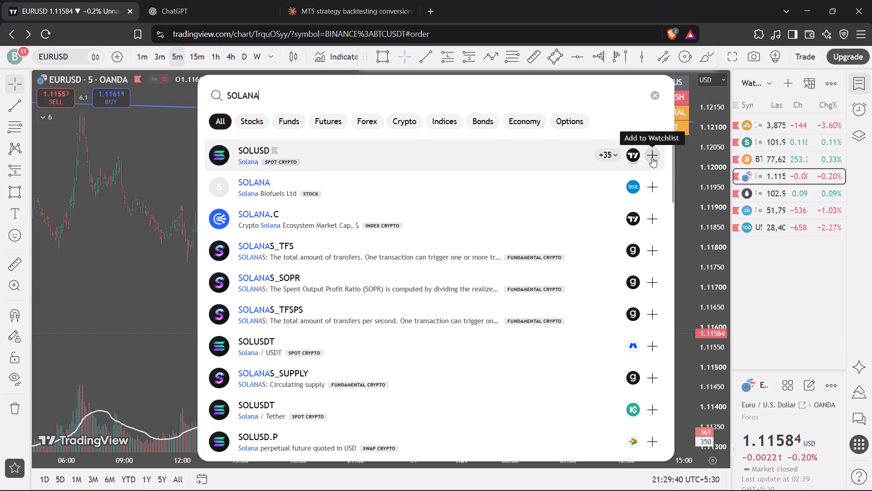
pyautogui.click(654, 217)
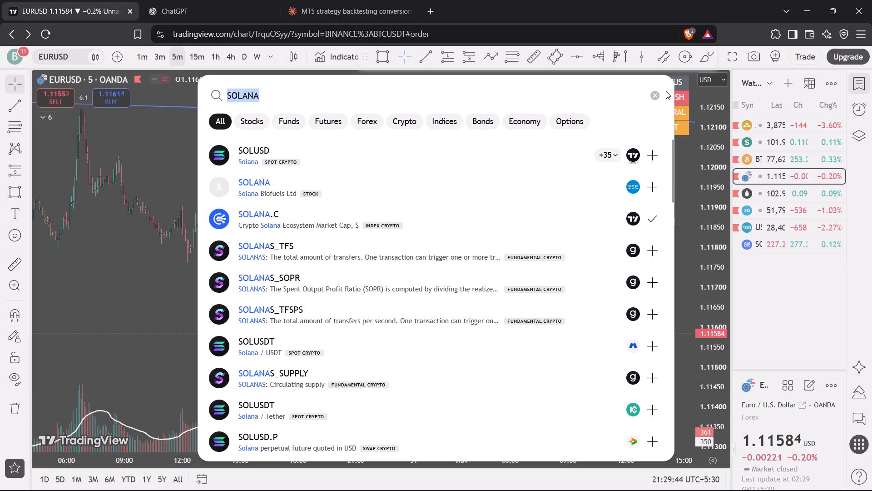
pyautogui.click(658, 95)
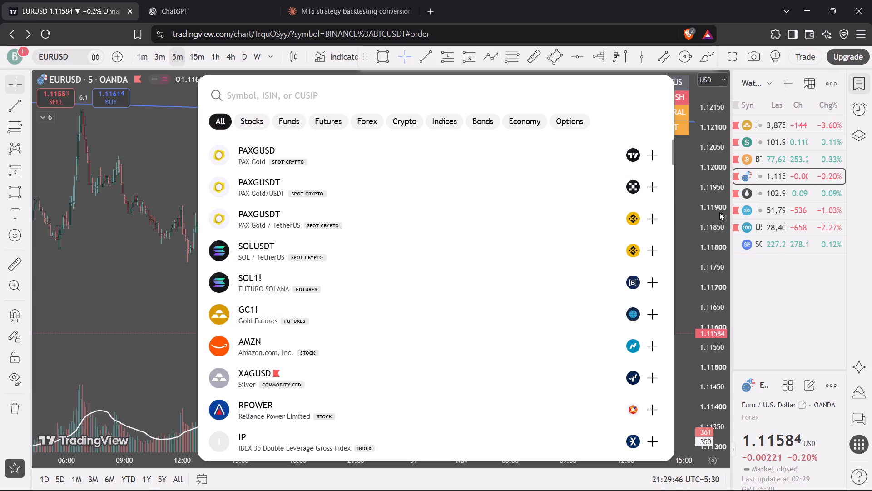
pyautogui.click(776, 248)
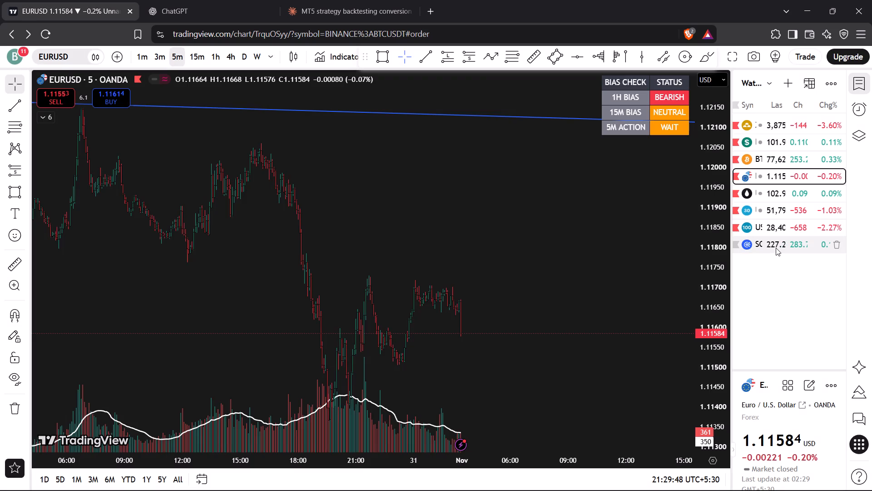
# Open SOLANA.C from the watchlist and examine its price action on the 5-minute and 1-hour timeframes.
pyautogui.click(776, 248)
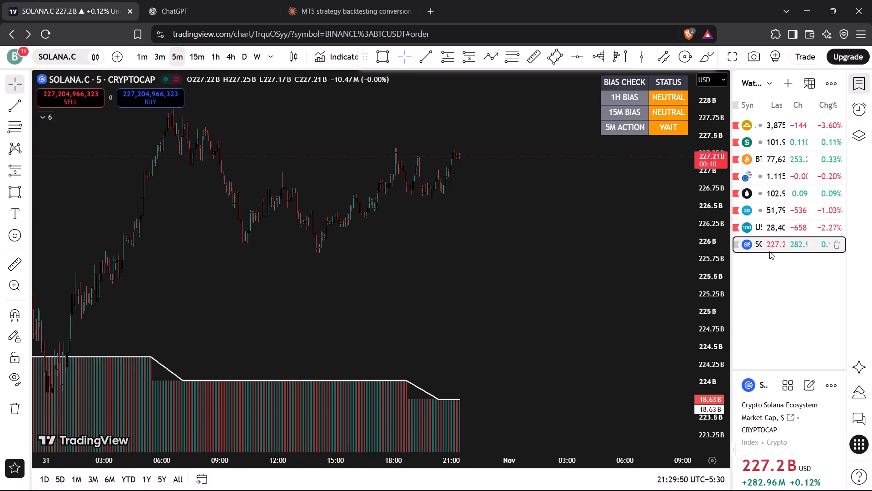
pyautogui.scroll(-2, 531, 269)
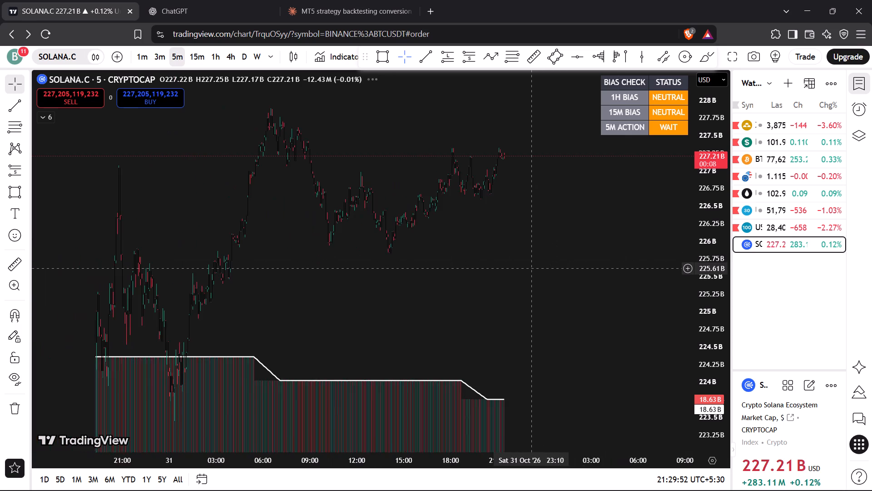
pyautogui.scroll(-2, 531, 269)
pyautogui.scroll(3, 531, 269)
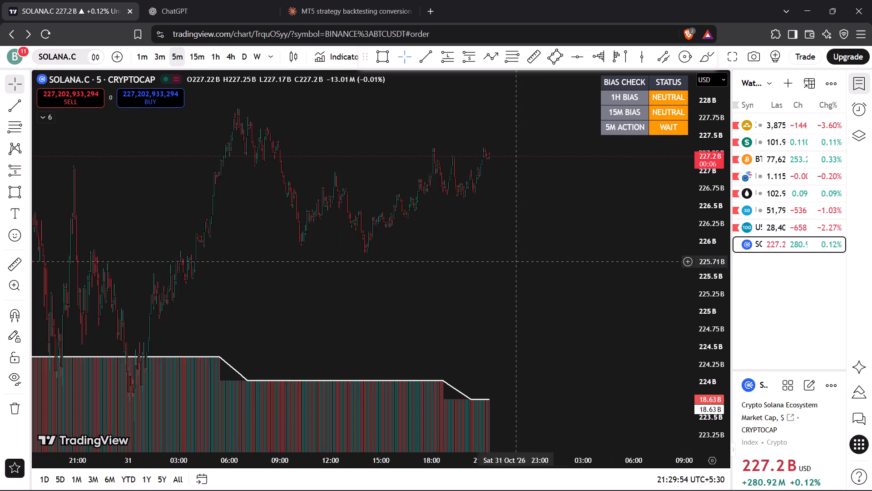
pyautogui.click(216, 63)
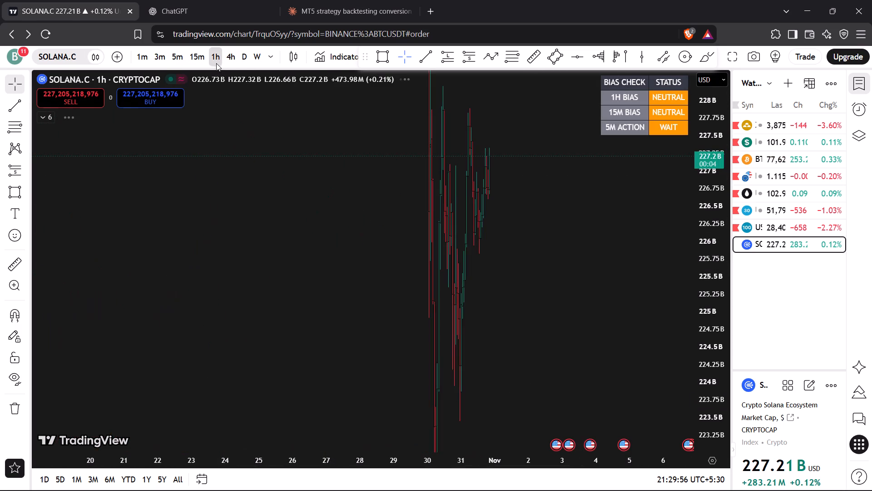
pyautogui.moveTo(720, 198); pyautogui.dragTo(695, 377)
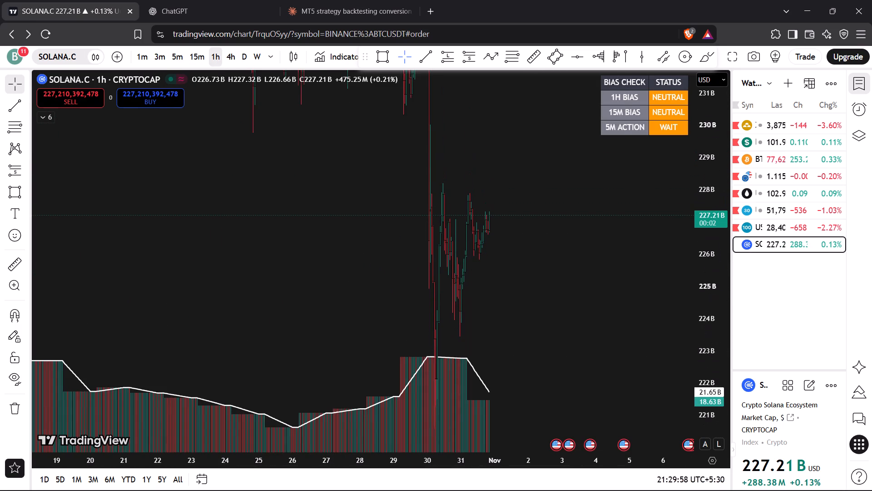
pyautogui.moveTo(718, 208); pyautogui.dragTo(711, 299)
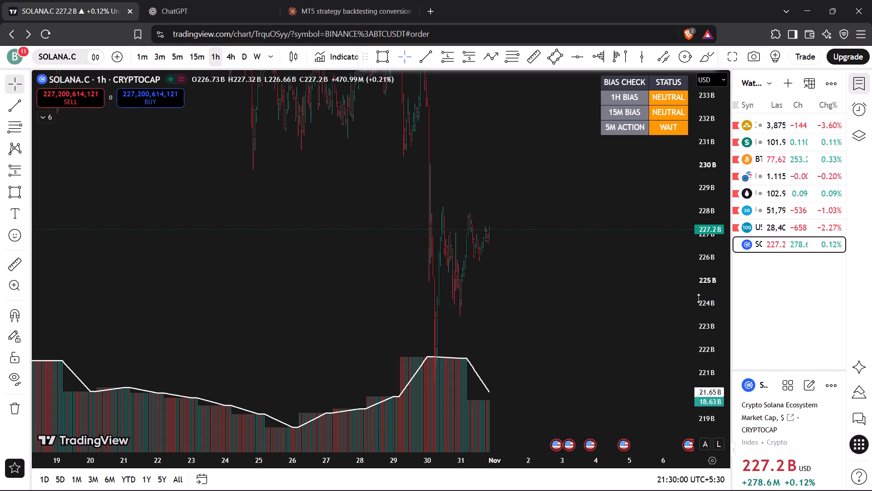
pyautogui.click(237, 59)
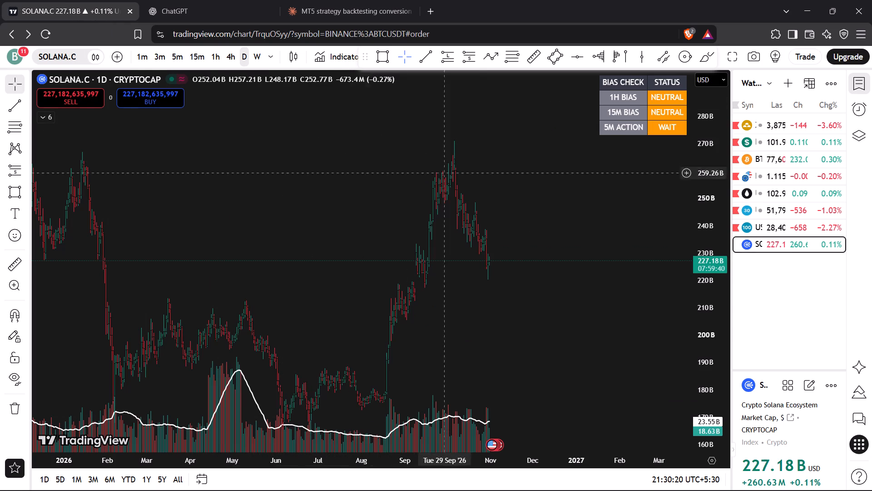
# Draw a rectangle zone on the daily chart from about 269 B to 260 B, spanning 18 Nov 2025 to about 9 Dec 2026.
pyautogui.moveTo(560, 251); pyautogui.dragTo(581, 235)
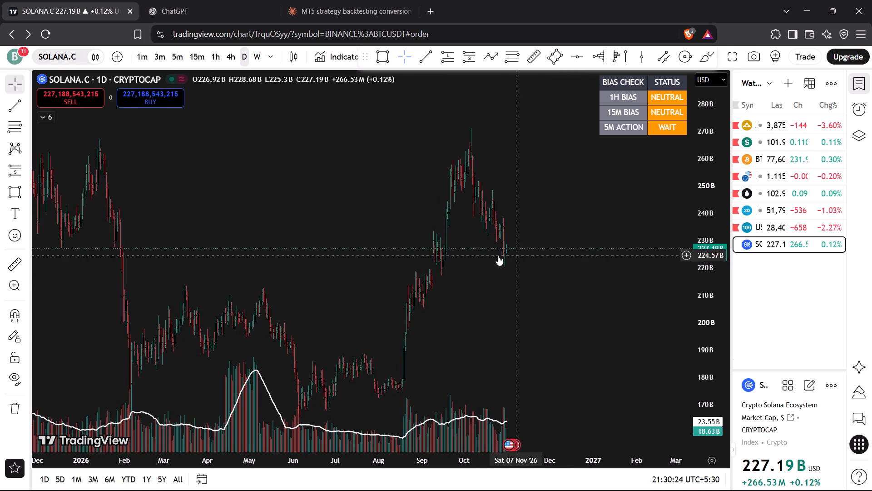
pyautogui.moveTo(296, 191); pyautogui.dragTo(417, 231)
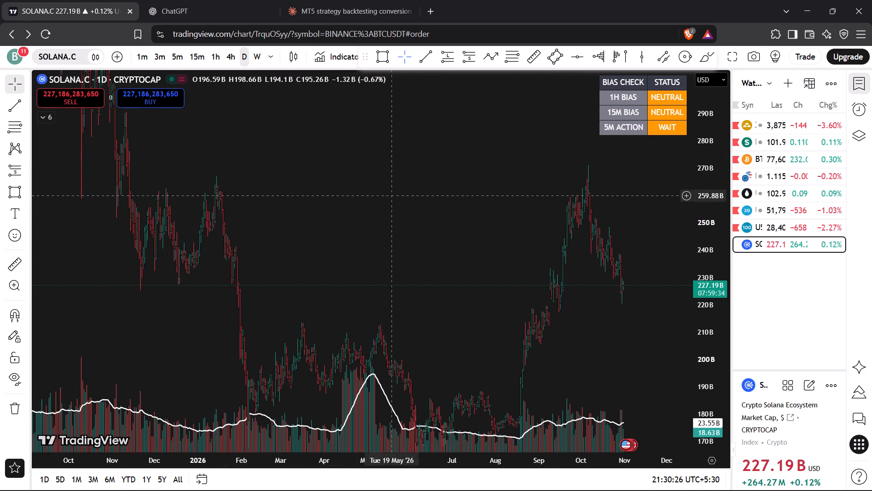
pyautogui.moveTo(704, 177); pyautogui.dragTo(697, 333)
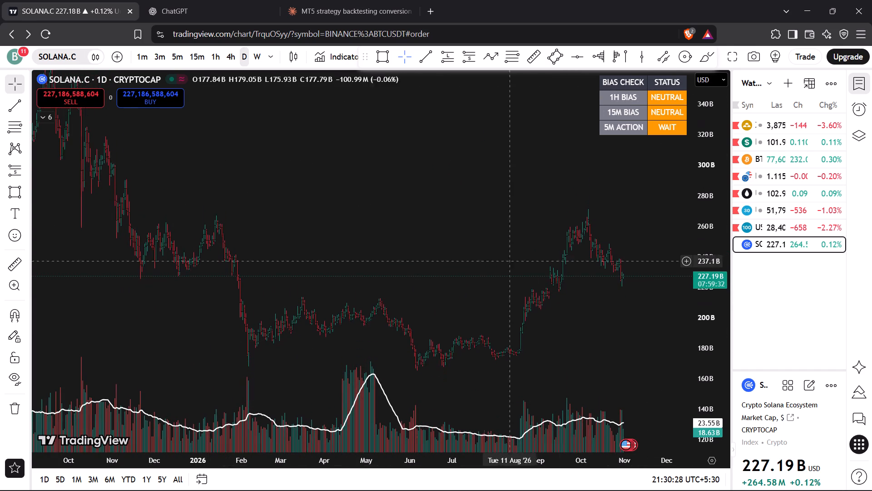
pyautogui.scroll(-3, 485, 248)
pyautogui.moveTo(485, 248); pyautogui.dragTo(426, 216)
pyautogui.scroll(2, 426, 216)
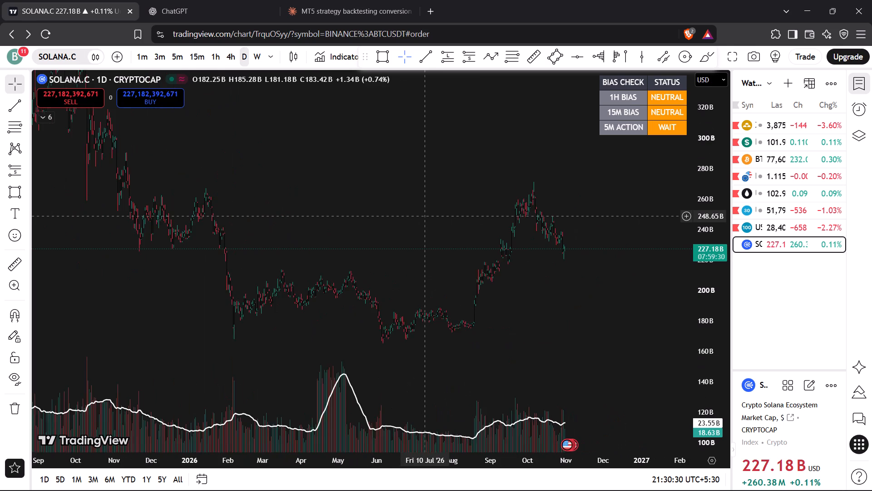
pyautogui.scroll(2, 426, 216)
pyautogui.moveTo(334, 208); pyautogui.dragTo(393, 217)
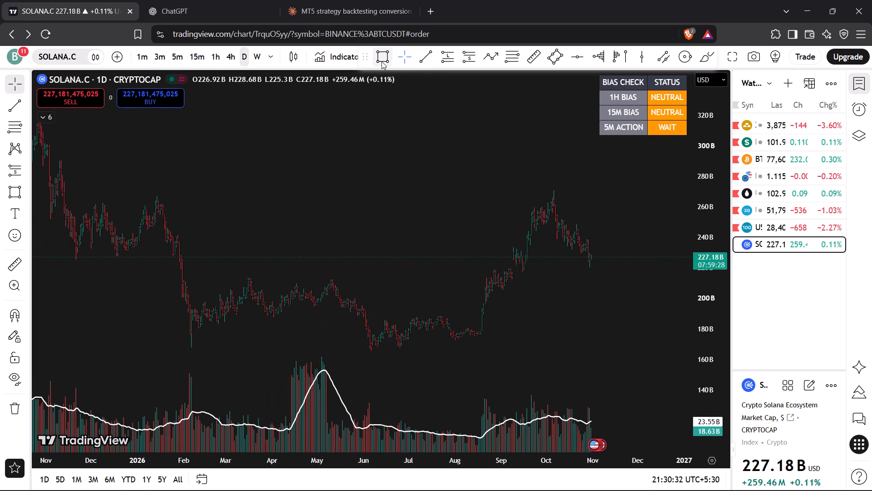
pyautogui.click(381, 61)
pyautogui.click(71, 193)
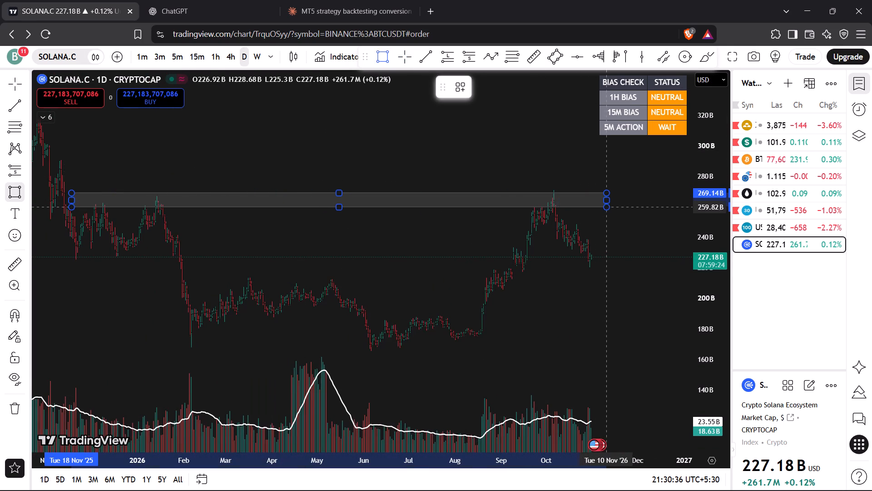
pyautogui.click(650, 207)
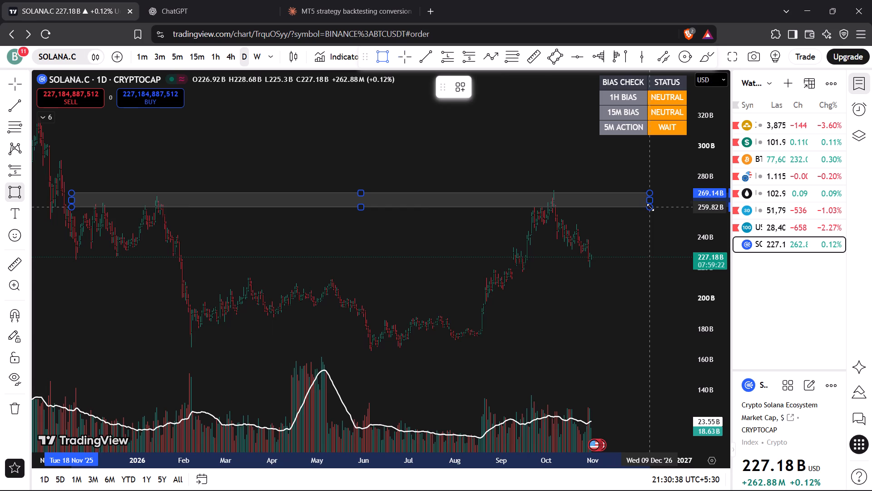
pyautogui.click(464, 159)
# Switch SOLANA.C to the weekly timeframe and examine its full price history around the grey zone.
pyautogui.moveTo(416, 157); pyautogui.dragTo(579, 206)
pyautogui.moveTo(477, 213); pyautogui.dragTo(468, 210)
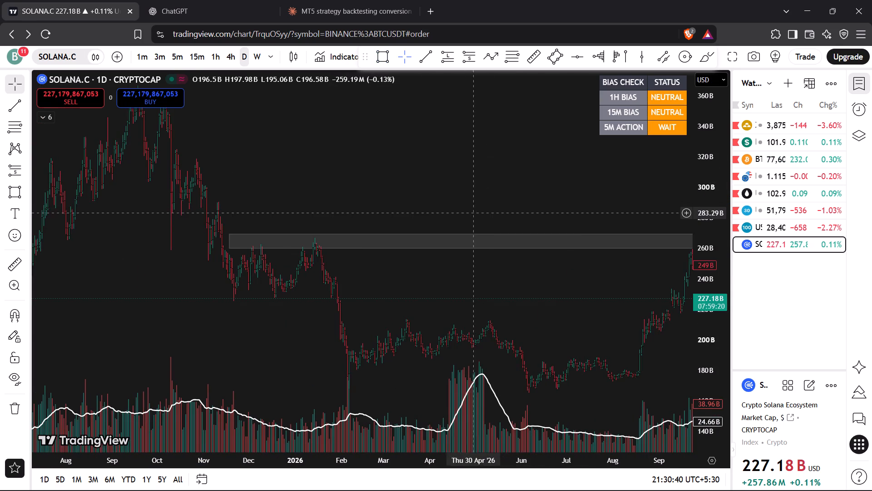
pyautogui.moveTo(468, 210); pyautogui.dragTo(385, 192)
pyautogui.click(259, 64)
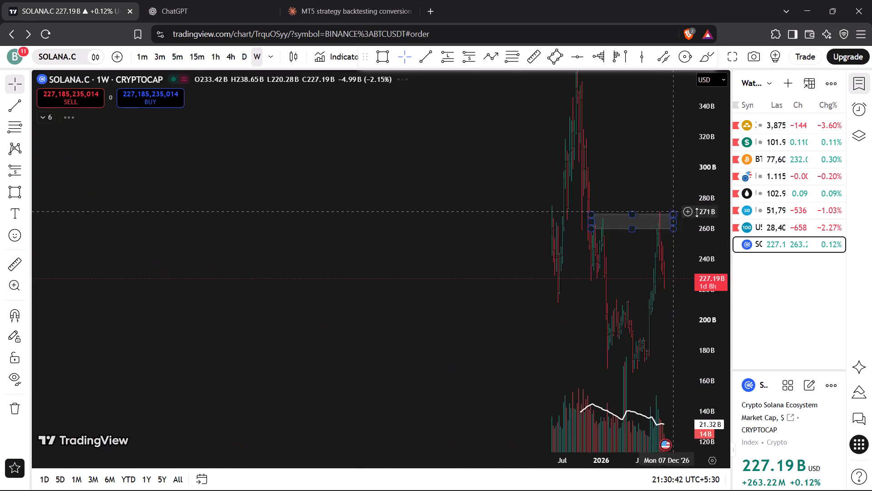
pyautogui.moveTo(706, 165); pyautogui.dragTo(679, 366)
pyautogui.scroll(2, 576, 323)
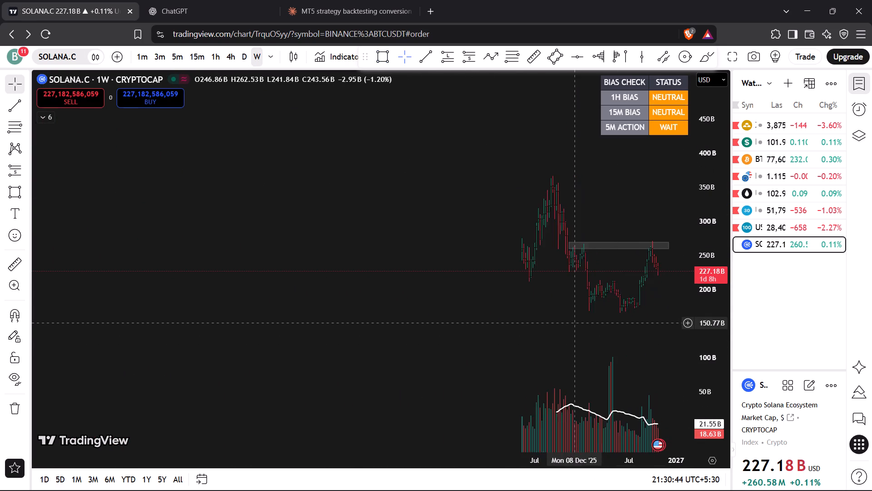
pyautogui.scroll(1, 575, 323)
pyautogui.click(451, 265)
pyautogui.moveTo(451, 261); pyautogui.dragTo(444, 253)
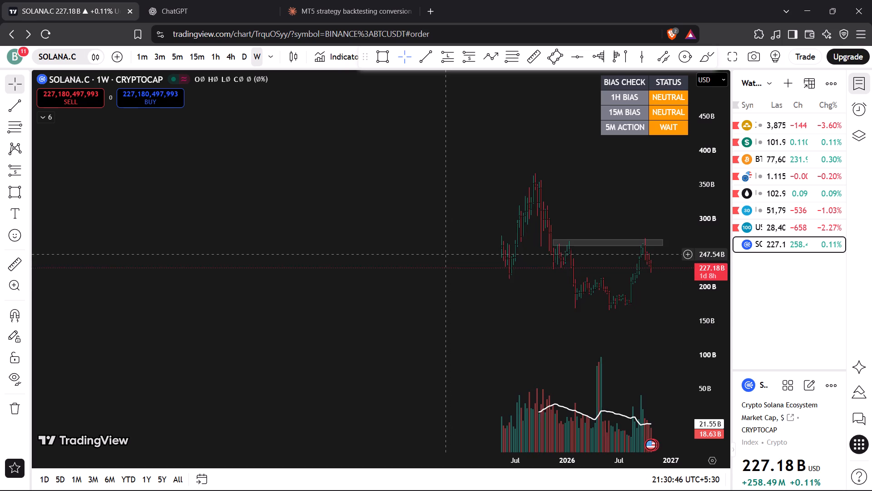
pyautogui.moveTo(444, 253); pyautogui.dragTo(443, 251)
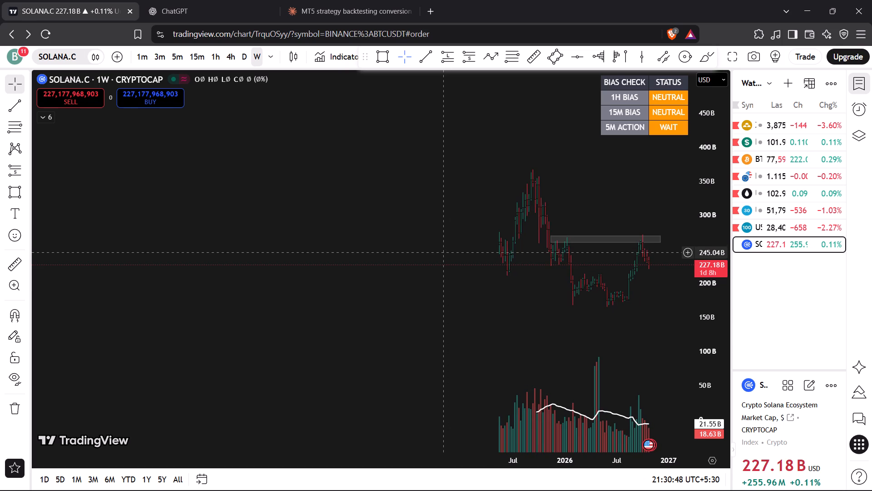
pyautogui.scroll(5, 456, 279)
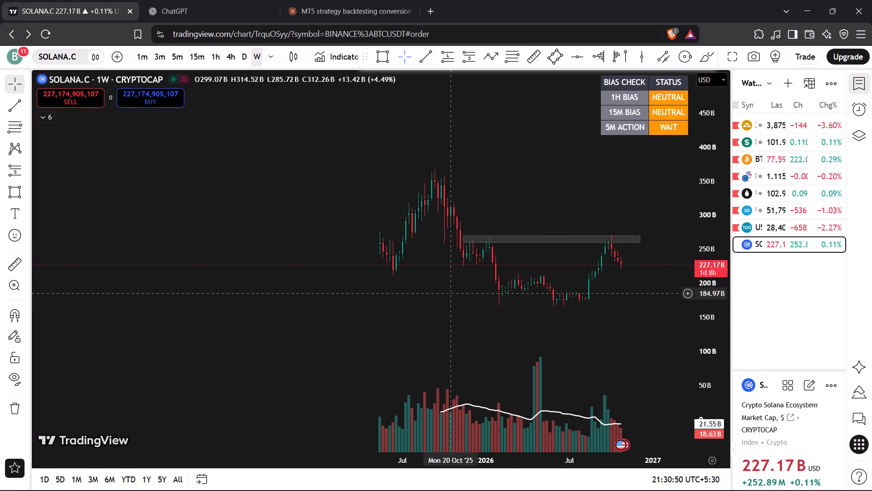
pyautogui.moveTo(445, 304); pyautogui.dragTo(408, 281)
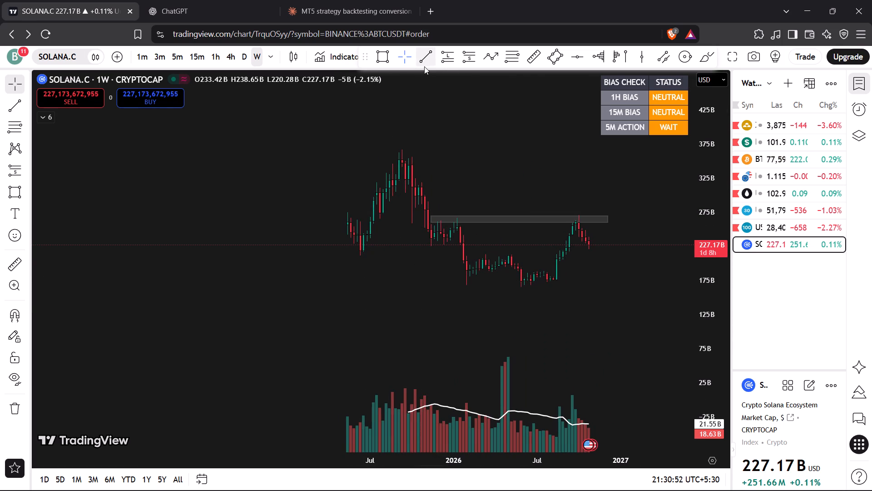
# Draw a descending trend line under the weekly lows, from about 255 B before the first candles to about 120 B in mid-March 2027.
pyautogui.click(424, 66)
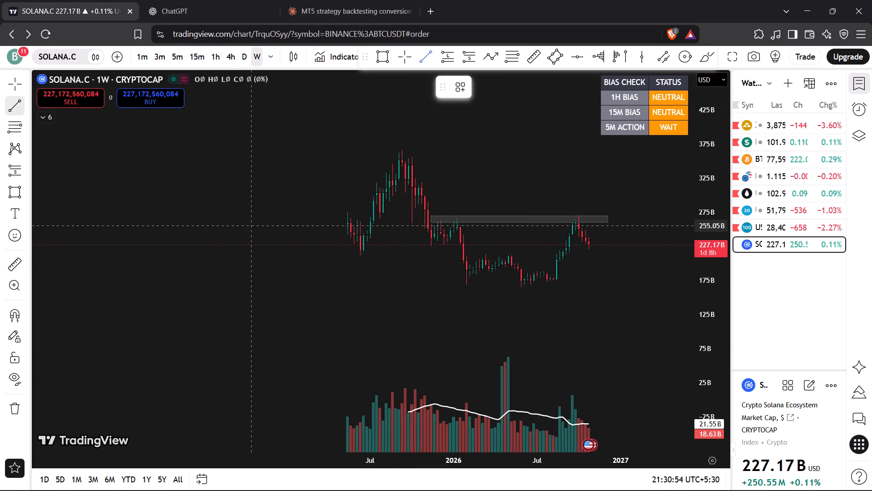
pyautogui.click(252, 226)
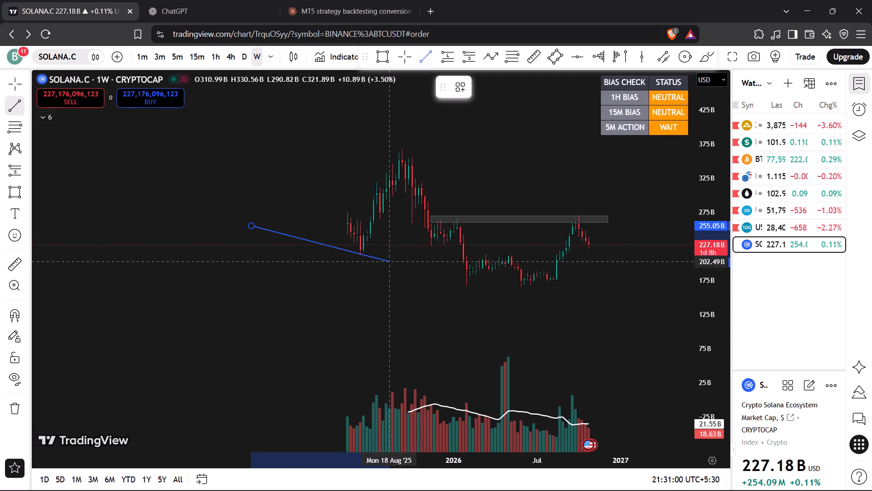
pyautogui.click(654, 318)
pyautogui.click(622, 294)
pyautogui.moveTo(621, 291); pyautogui.dragTo(613, 286)
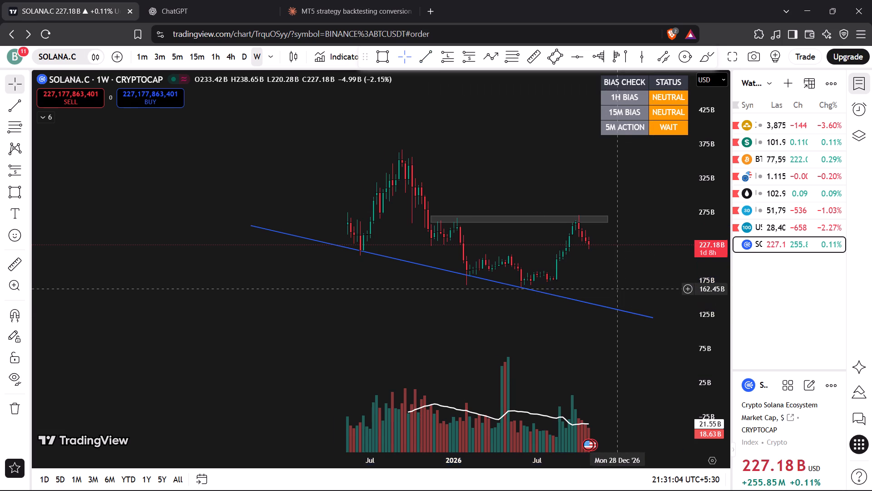
pyautogui.moveTo(613, 286); pyautogui.dragTo(536, 278)
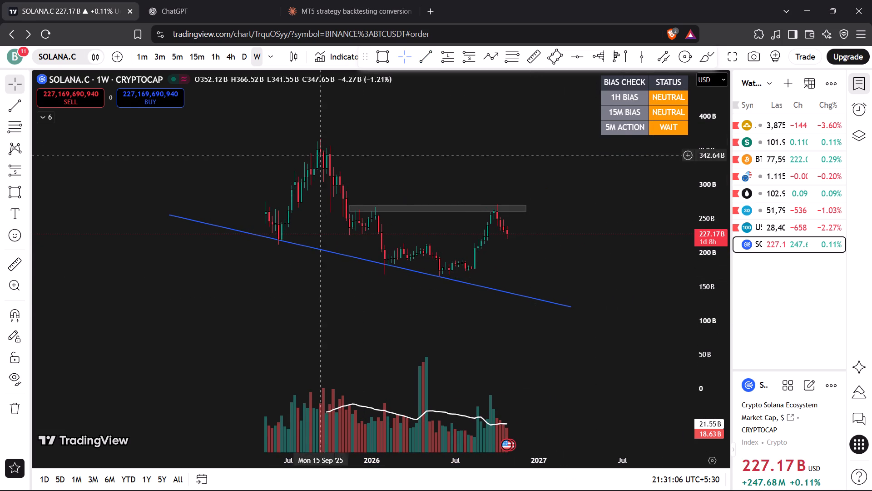
# Examine SOLANA.C's recent price action on the daily and 4-hour timeframes.
pyautogui.click(241, 57)
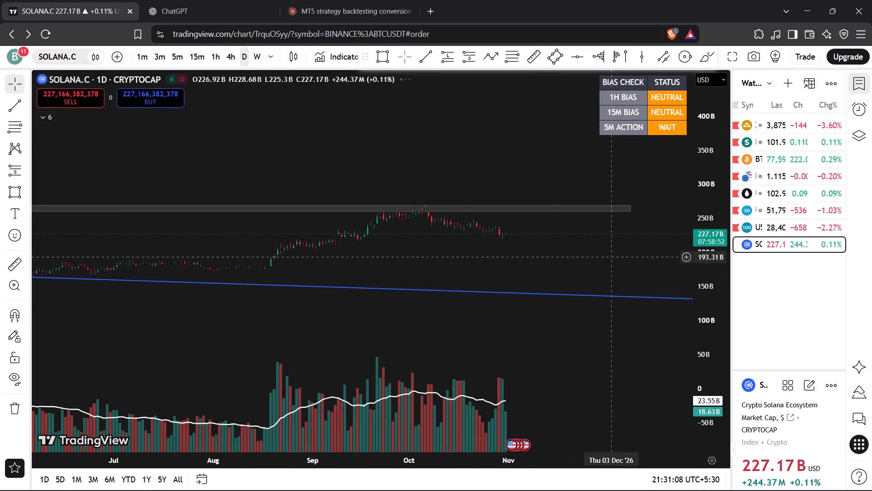
pyautogui.moveTo(702, 332); pyautogui.dragTo(704, 124)
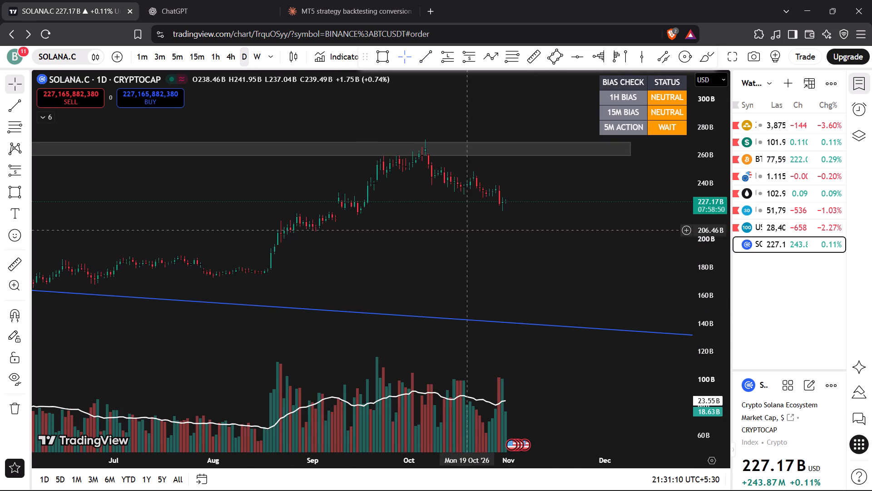
pyautogui.click(225, 59)
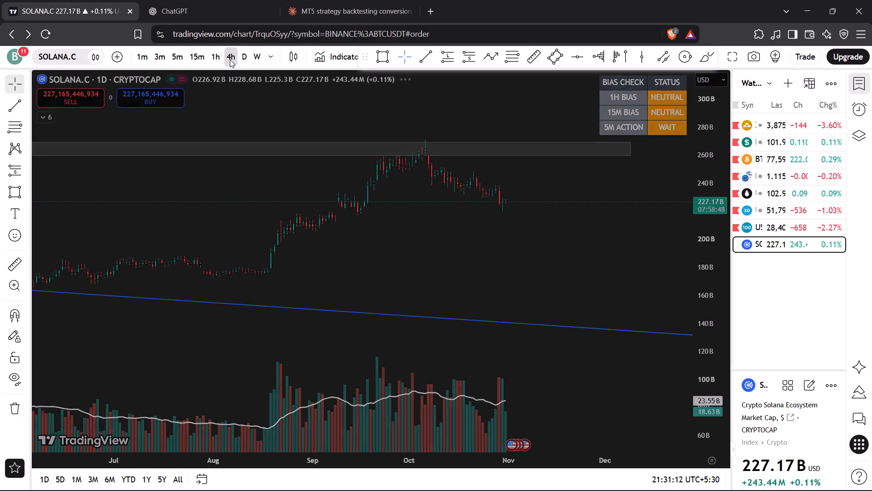
pyautogui.moveTo(705, 325); pyautogui.dragTo(723, 142)
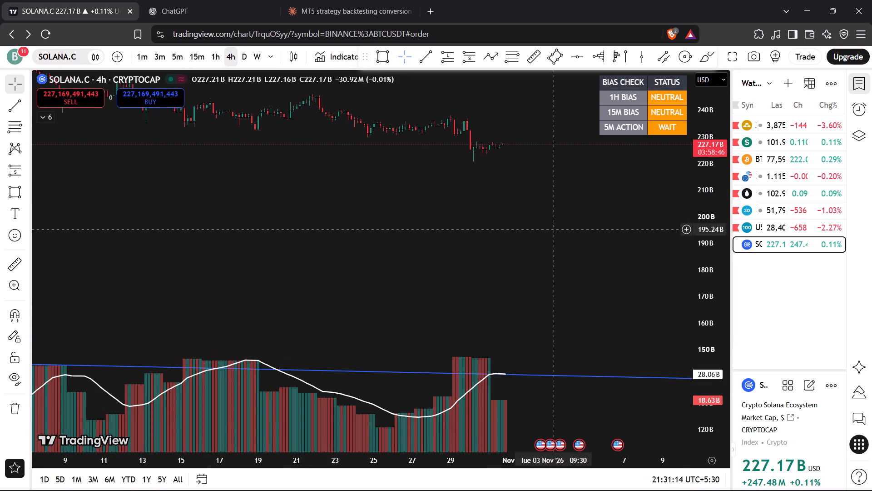
pyautogui.moveTo(554, 246); pyautogui.dragTo(549, 308)
pyautogui.moveTo(701, 324); pyautogui.dragTo(699, 226)
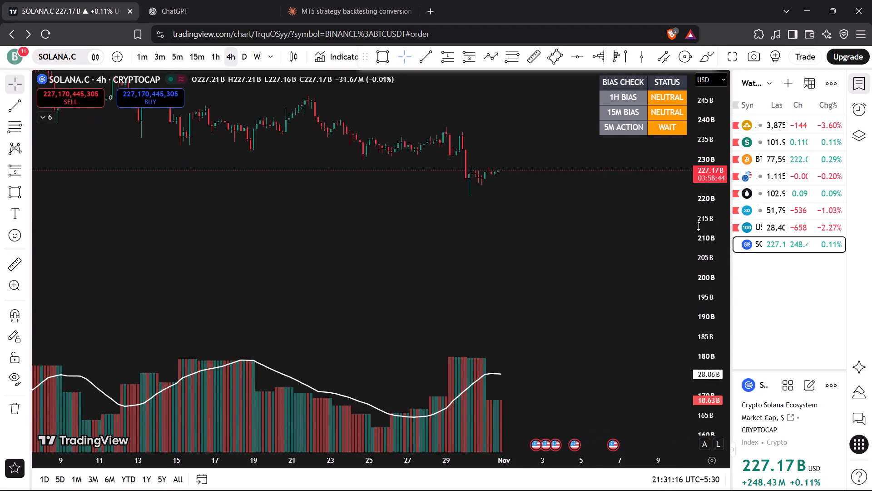
pyautogui.moveTo(560, 239); pyautogui.dragTo(546, 277)
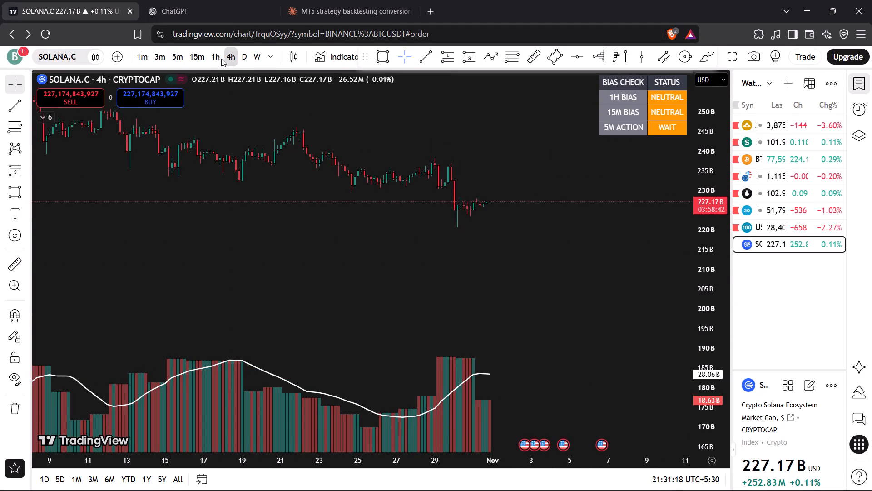
# Switch SOLANA.C to the 1-hour timeframe and examine the drop and consolidation around 29 to 31 October.
pyautogui.click(218, 59)
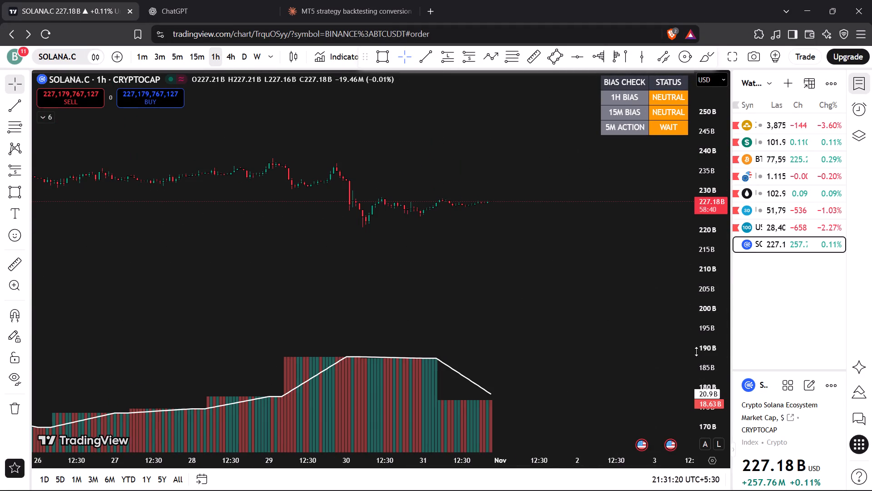
pyautogui.moveTo(701, 342); pyautogui.dragTo(684, 145)
pyautogui.moveTo(512, 243); pyautogui.dragTo(512, 298)
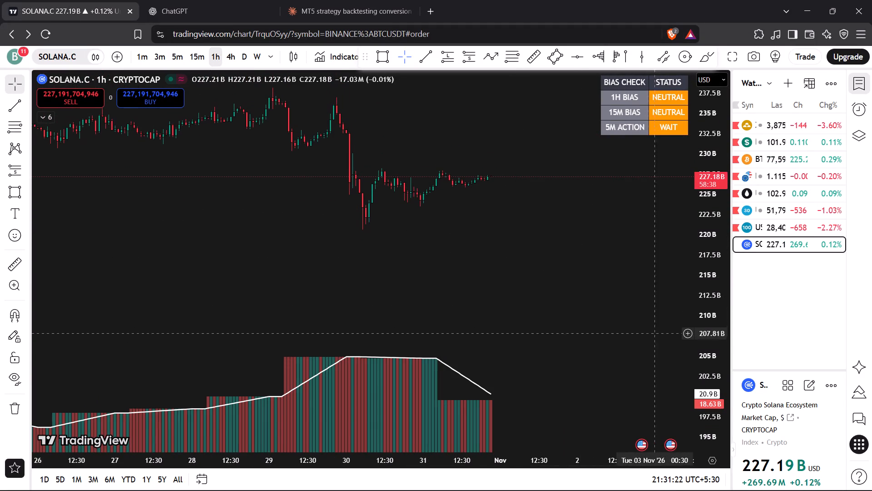
pyautogui.moveTo(698, 341); pyautogui.dragTo(692, 202)
pyautogui.moveTo(564, 238); pyautogui.dragTo(565, 296)
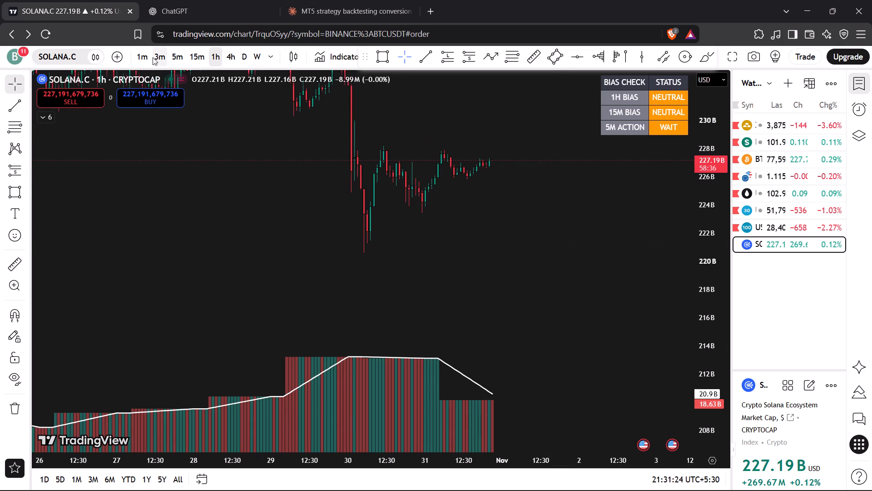
pyautogui.scroll(-3, 321, 220)
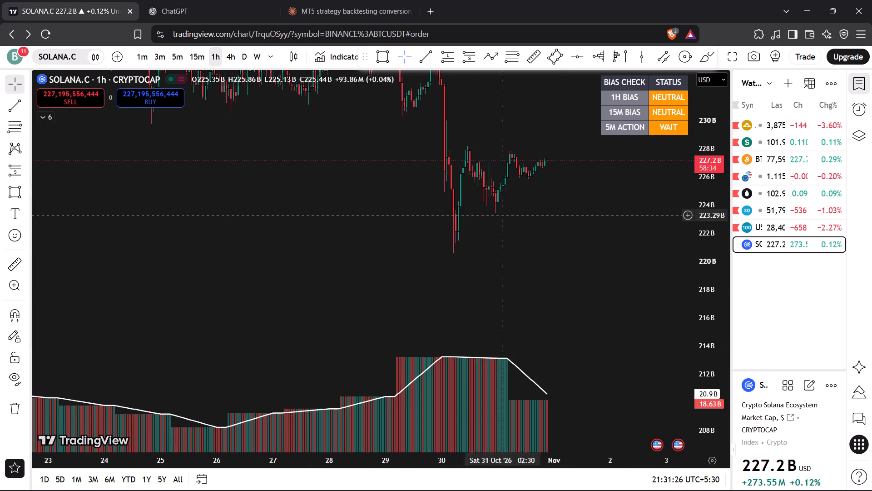
pyautogui.moveTo(559, 236); pyautogui.dragTo(520, 311)
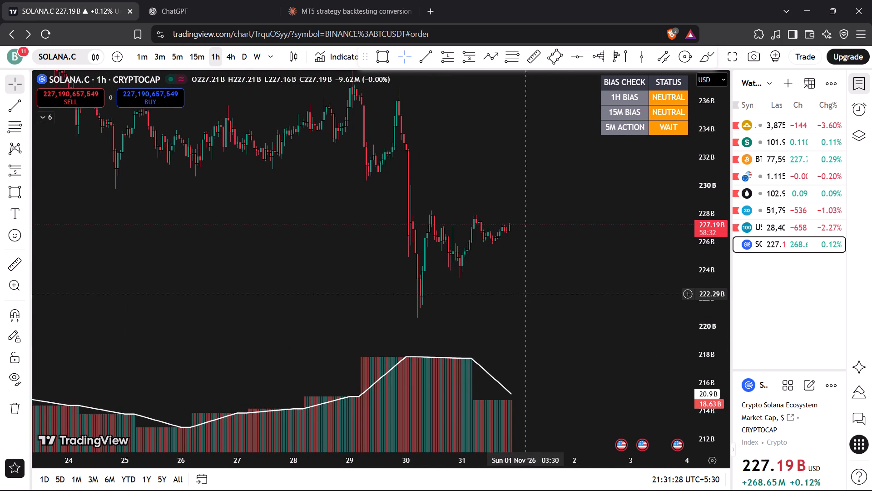
pyautogui.moveTo(694, 335); pyautogui.dragTo(697, 268)
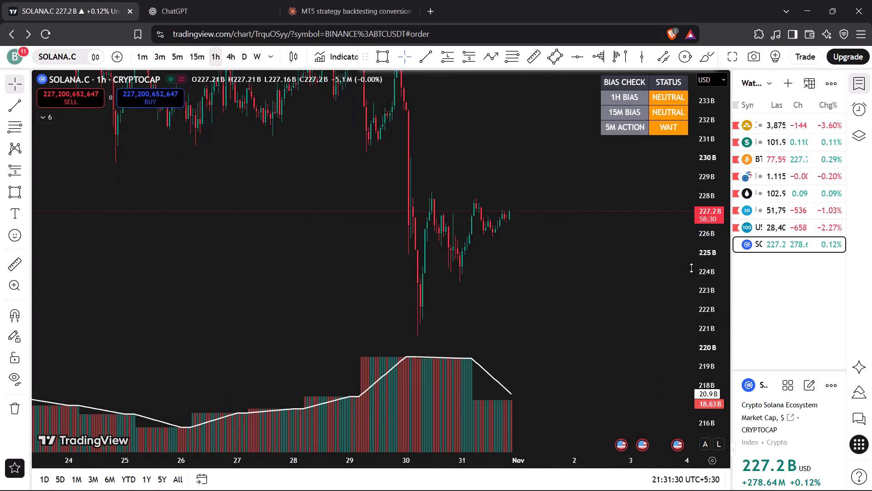
# Examine SOLANA.C's wider October price swings below the grey zone on the 1-hour chart.
pyautogui.moveTo(454, 154); pyautogui.dragTo(466, 276)
pyautogui.moveTo(704, 168); pyautogui.dragTo(680, 327)
pyautogui.scroll(-4, 424, 292)
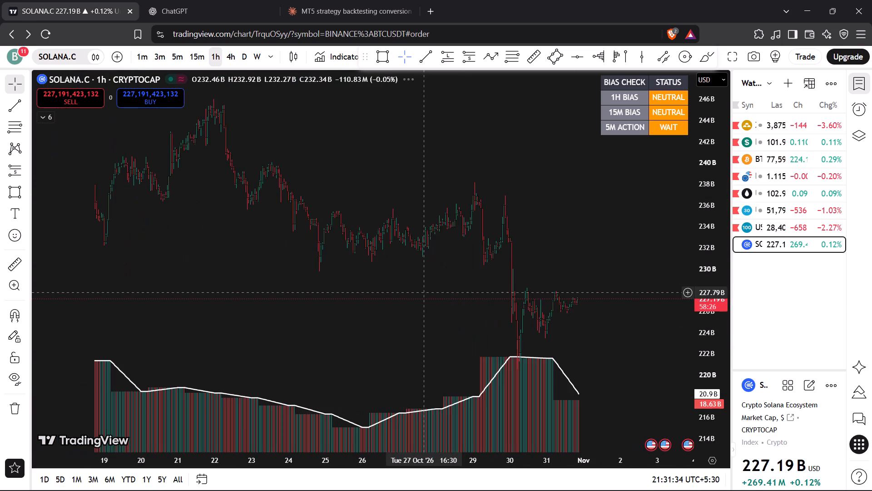
pyautogui.moveTo(418, 190); pyautogui.dragTo(429, 246)
pyautogui.scroll(-2, 429, 246)
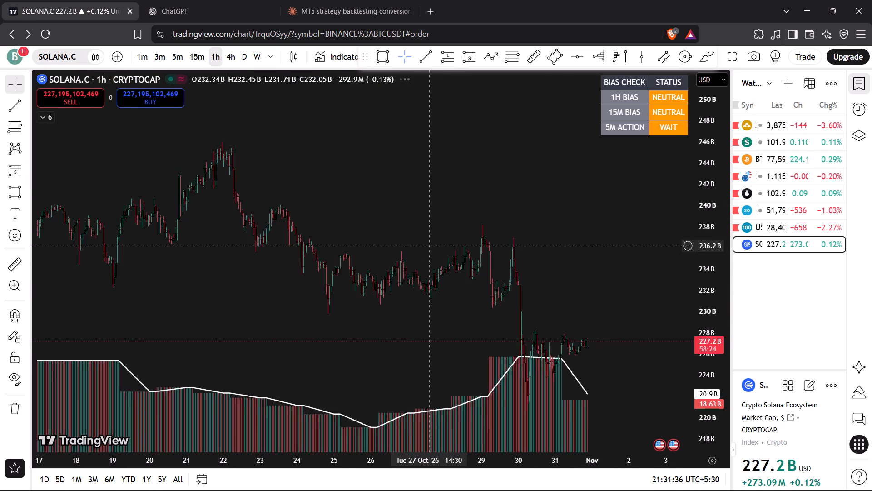
pyautogui.scroll(-2, 429, 246)
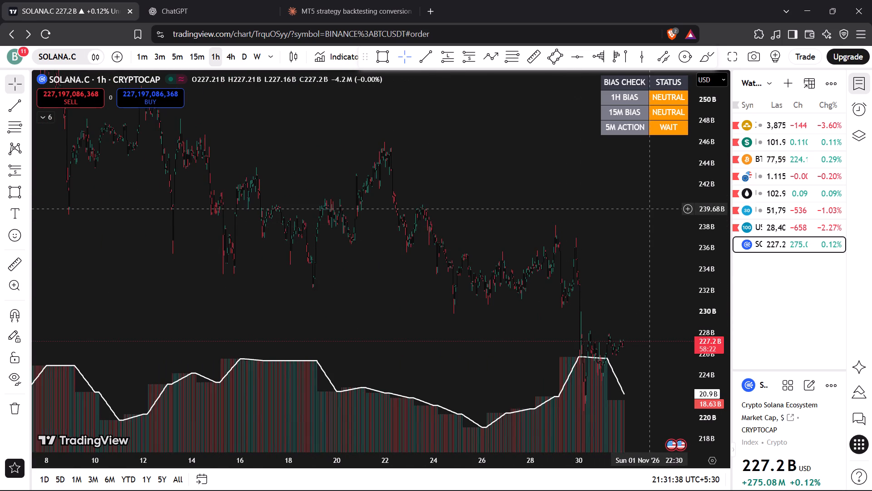
pyautogui.moveTo(708, 179); pyautogui.dragTo(699, 280)
pyautogui.scroll(3, 499, 281)
pyautogui.moveTo(295, 268); pyautogui.dragTo(454, 293)
pyautogui.scroll(3, 446, 292)
pyautogui.scroll(-2, 446, 292)
pyautogui.moveTo(497, 280); pyautogui.dragTo(495, 279)
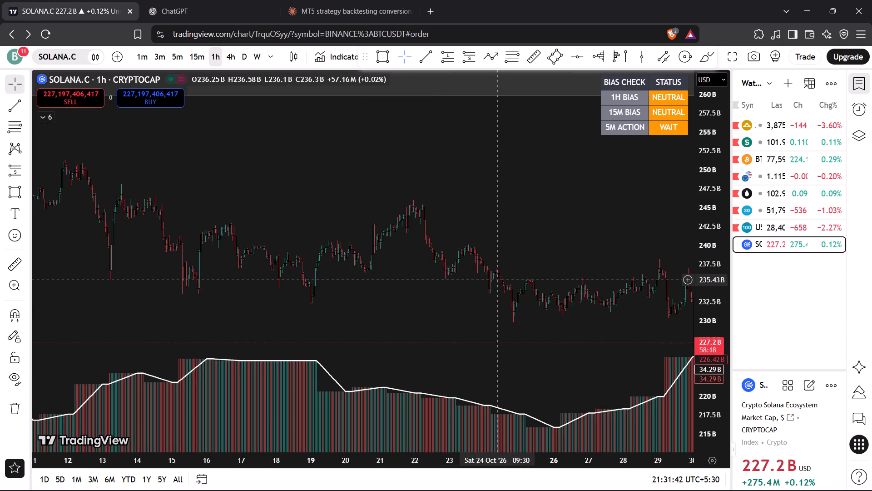
pyautogui.moveTo(495, 279); pyautogui.dragTo(550, 345)
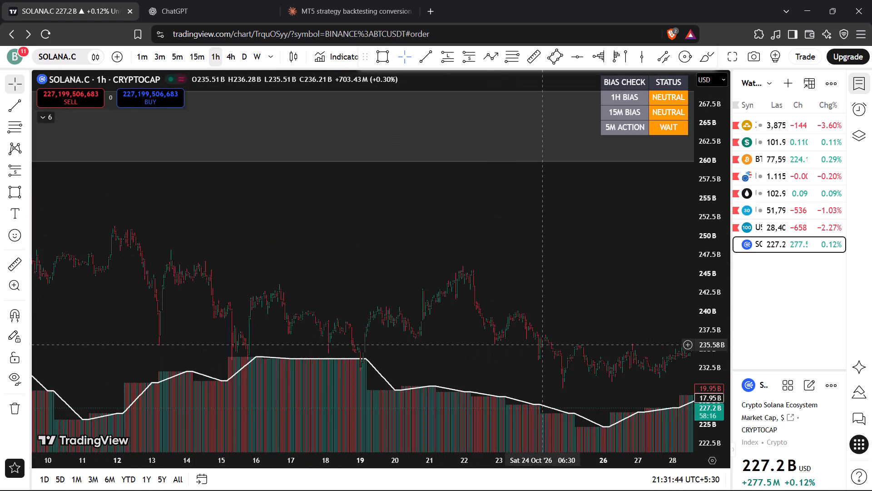
# Draw a descending trend line above the 1-hour highs, from about 251.3 B on 11 October to about 232.7 B on 3 November.
pyautogui.moveTo(550, 345); pyautogui.dragTo(520, 325)
pyautogui.scroll(-1, 516, 320)
pyautogui.scroll(-2, 531, 253)
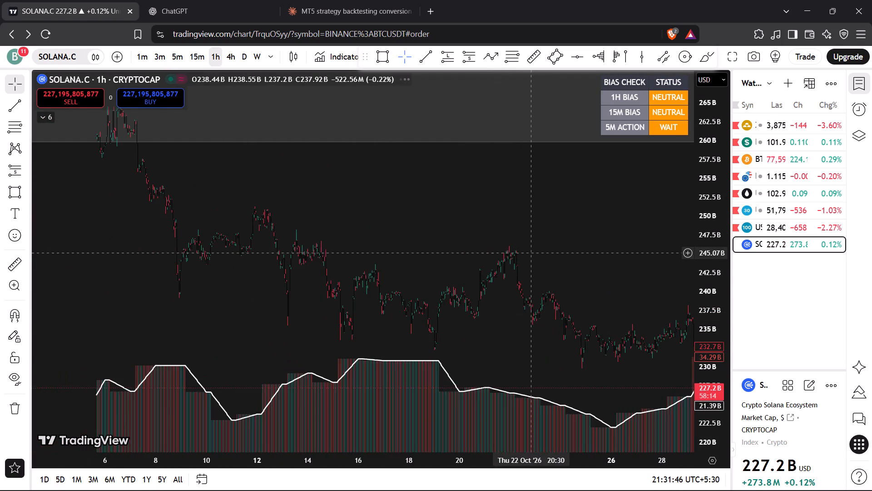
pyautogui.moveTo(536, 266); pyautogui.dragTo(442, 231)
pyautogui.moveTo(699, 182); pyautogui.dragTo(695, 284)
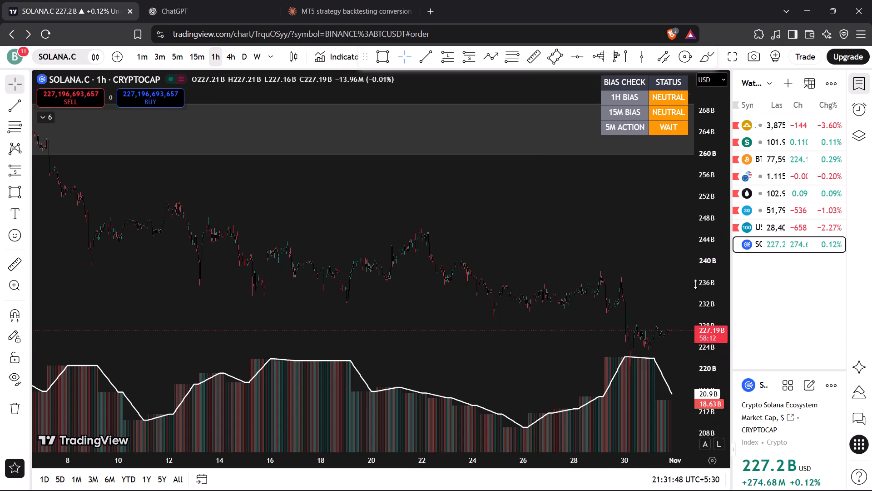
pyautogui.moveTo(695, 284); pyautogui.dragTo(698, 282)
pyautogui.scroll(-3, 535, 288)
pyautogui.moveTo(537, 299); pyautogui.dragTo(425, 271)
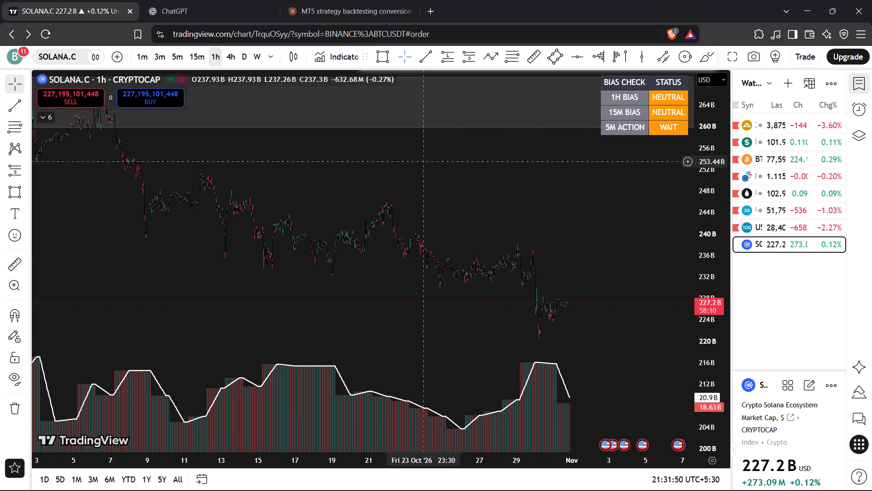
pyautogui.click(426, 66)
pyautogui.click(194, 173)
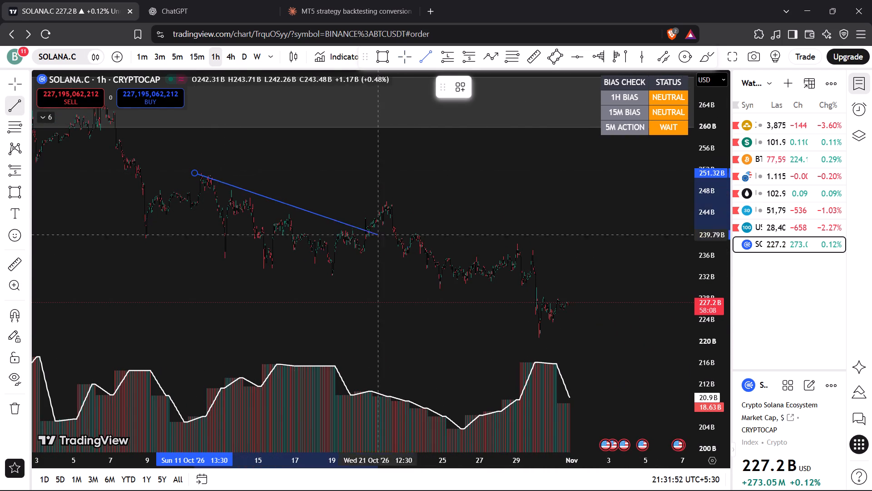
pyautogui.click(626, 273)
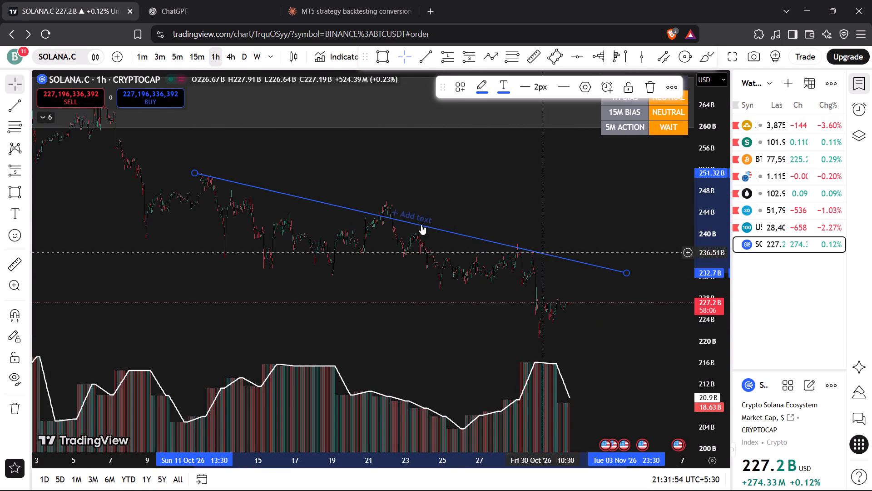
# Adjust the trend line's endpoints to about 252.9 B on 10 October and about 234.1 B on 3 November.
pyautogui.moveTo(290, 175); pyautogui.dragTo(346, 204)
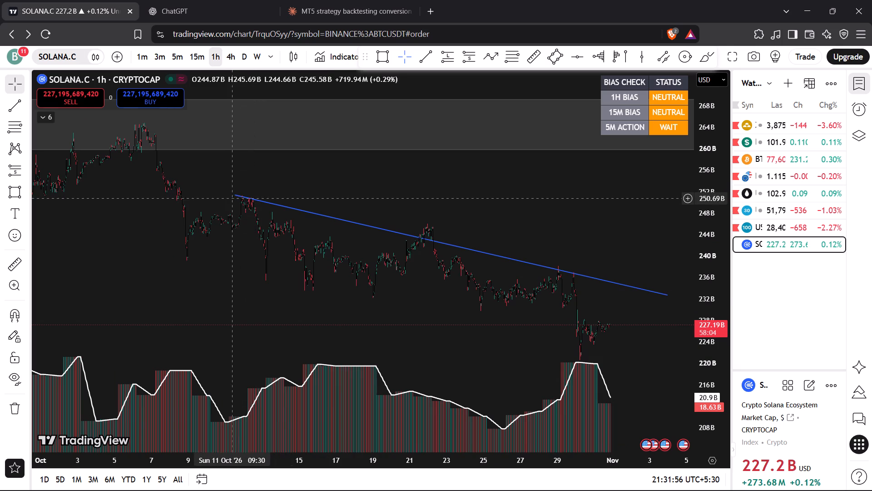
pyautogui.moveTo(234, 194); pyautogui.dragTo(221, 183)
pyautogui.moveTo(217, 177); pyautogui.dragTo(201, 170)
pyautogui.moveTo(210, 176); pyautogui.dragTo(201, 182)
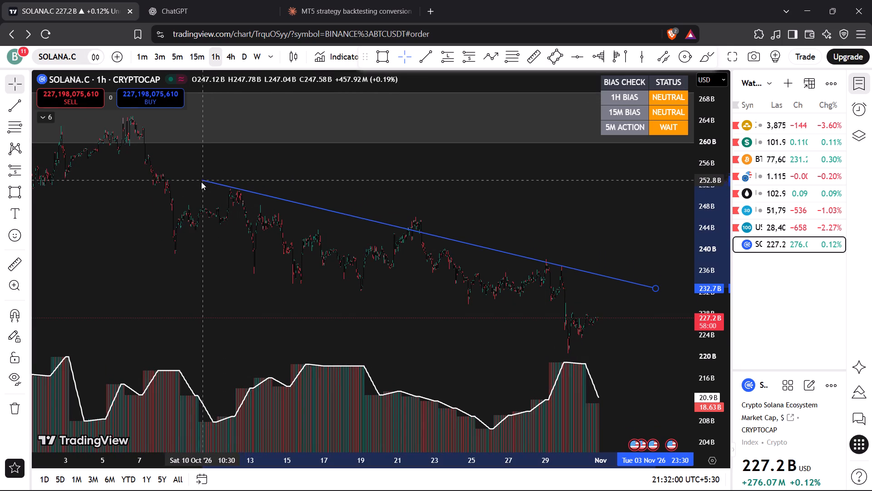
pyautogui.moveTo(201, 182); pyautogui.dragTo(196, 180)
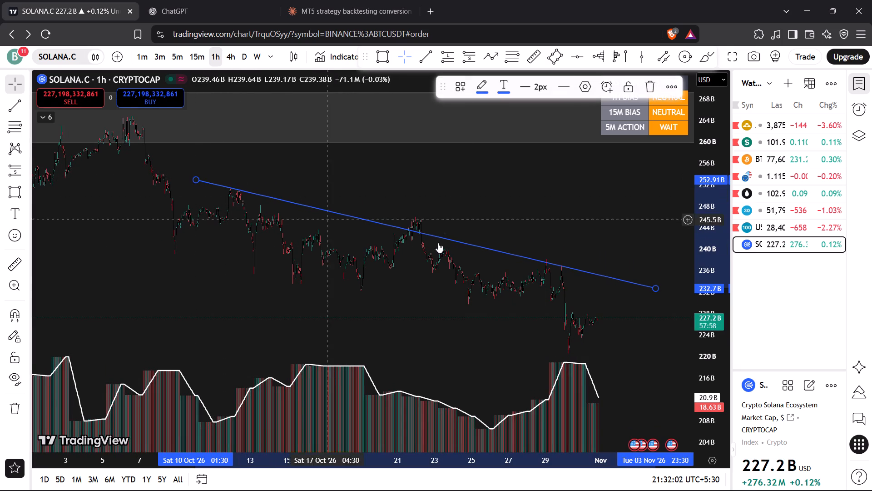
pyautogui.moveTo(653, 289); pyautogui.dragTo(661, 266)
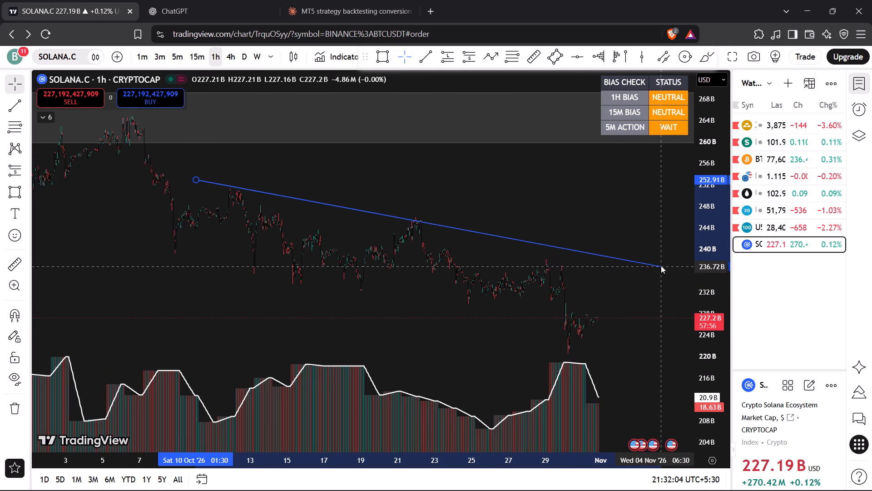
pyautogui.moveTo(661, 266); pyautogui.dragTo(659, 267)
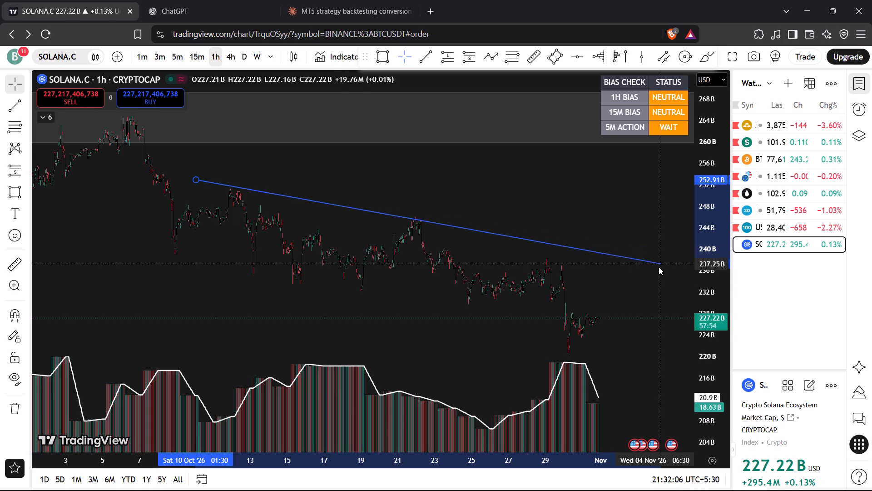
pyautogui.moveTo(659, 267); pyautogui.dragTo(650, 281)
pyautogui.click(595, 239)
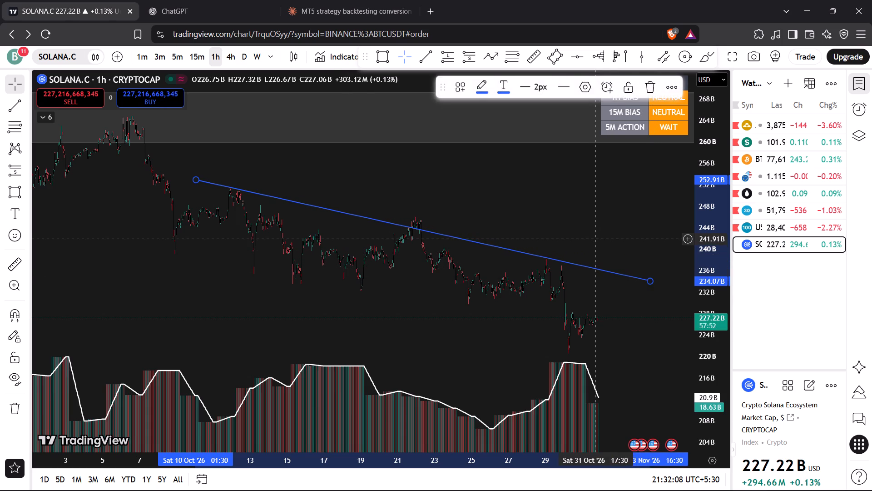
# Clone the trend line and place the copy under the lows, from about 240 B on 7 October to about 221.2 B on 1 November.
pyautogui.moveTo(595, 239); pyautogui.dragTo(519, 185)
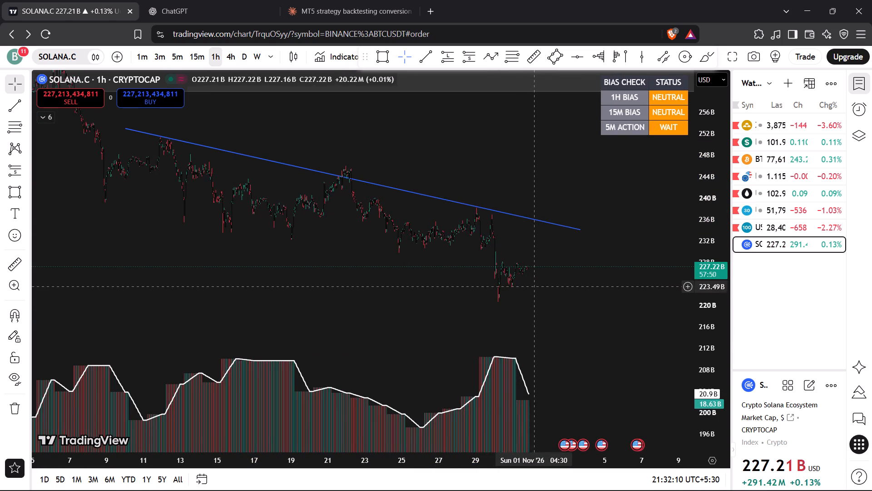
pyautogui.rightClick(507, 215)
pyautogui.click(533, 339)
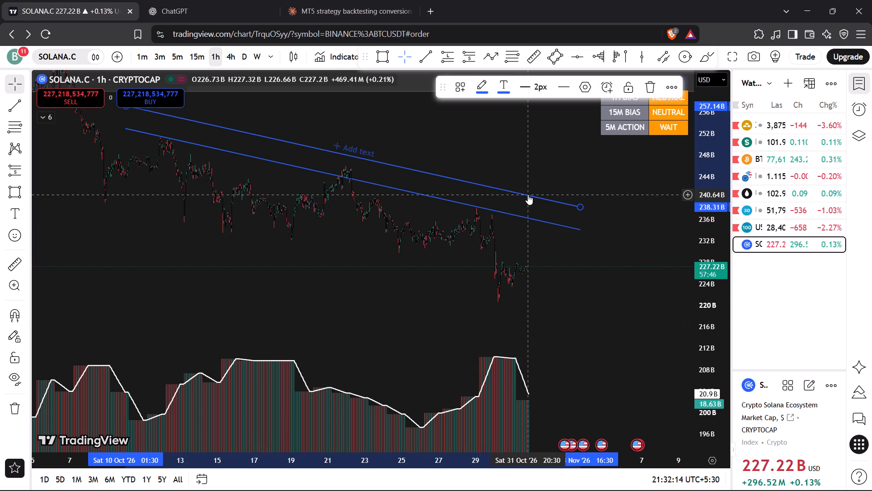
pyautogui.moveTo(528, 195); pyautogui.dragTo(481, 286)
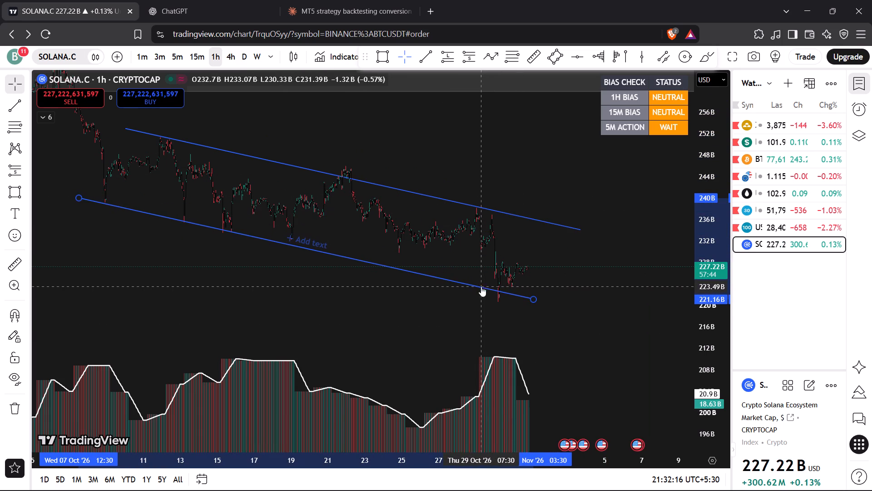
pyautogui.click(585, 261)
# Draw a rectangle zone over the 30 and 31 October highs, from about 228.2 B down to 227.8 B, extending past the latest candle.
pyautogui.scroll(4, 584, 272)
pyautogui.moveTo(553, 312); pyautogui.dragTo(609, 308)
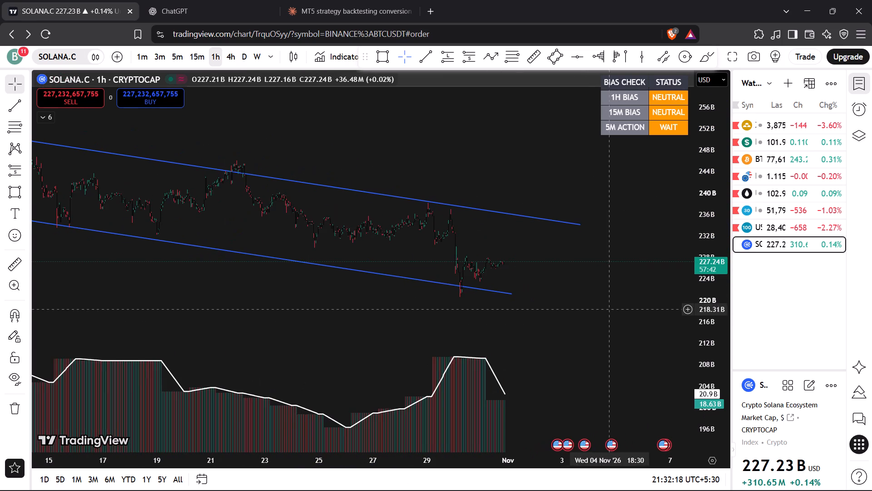
pyautogui.moveTo(699, 354); pyautogui.dragTo(673, 157)
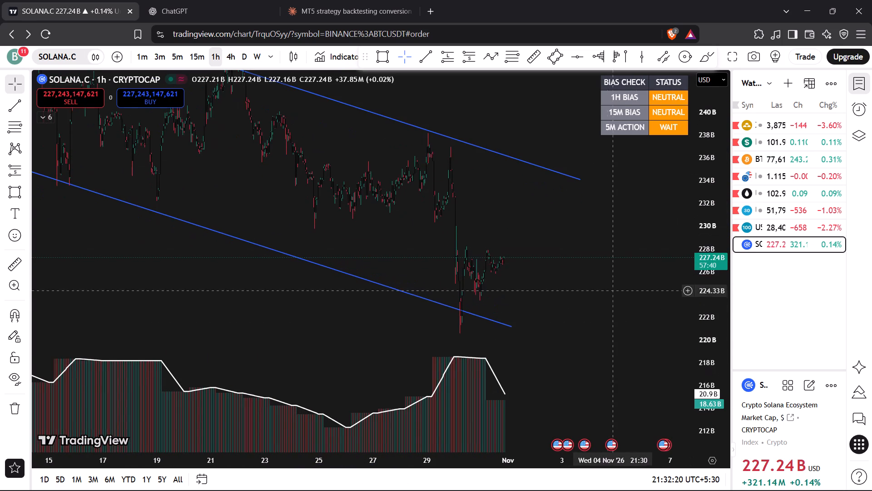
pyautogui.moveTo(601, 301); pyautogui.dragTo(608, 266)
pyautogui.scroll(4, 603, 286)
pyautogui.moveTo(420, 273); pyautogui.dragTo(504, 264)
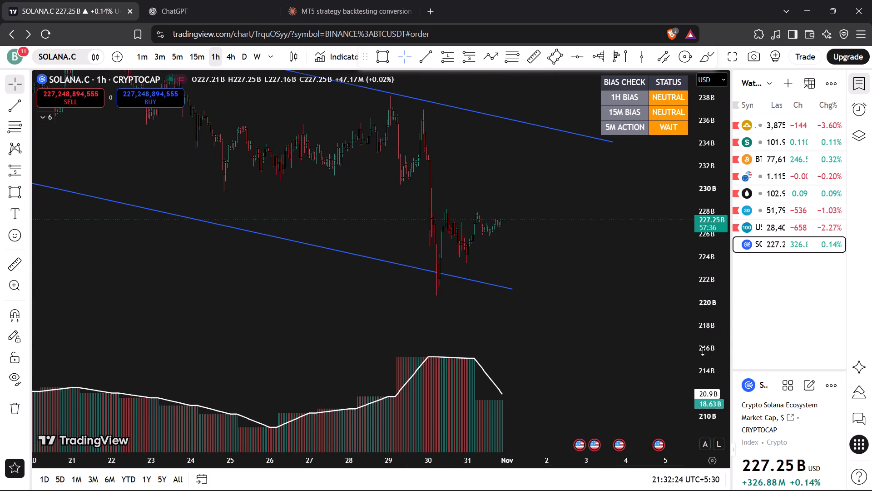
pyautogui.moveTo(703, 351); pyautogui.dragTo(692, 196)
pyautogui.scroll(5, 560, 248)
pyautogui.moveTo(493, 229); pyautogui.dragTo(556, 271)
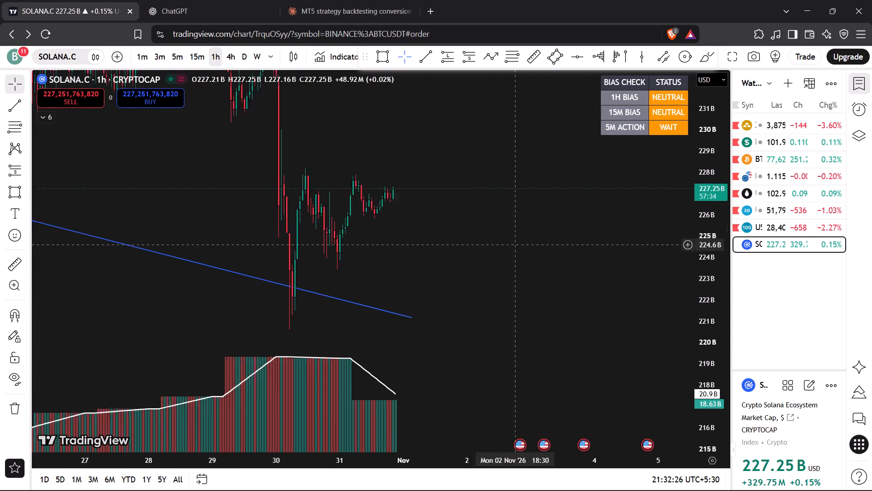
pyautogui.moveTo(556, 271); pyautogui.dragTo(579, 286)
pyautogui.moveTo(702, 338); pyautogui.dragTo(698, 183)
pyautogui.scroll(3, 560, 287)
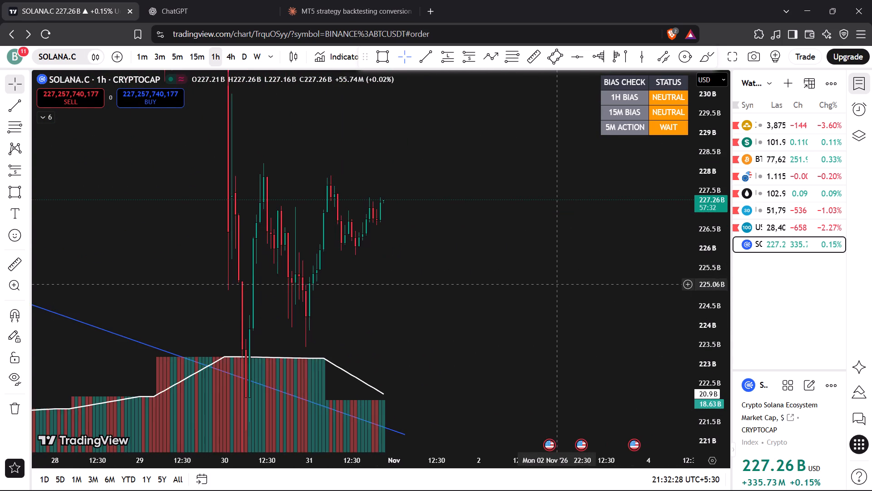
pyautogui.scroll(2, 543, 281)
pyautogui.moveTo(396, 283); pyautogui.dragTo(525, 315)
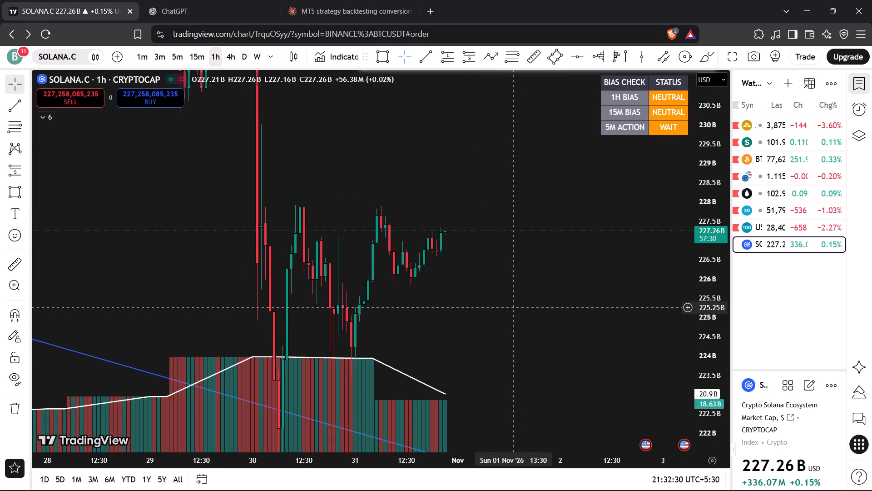
pyautogui.click(382, 57)
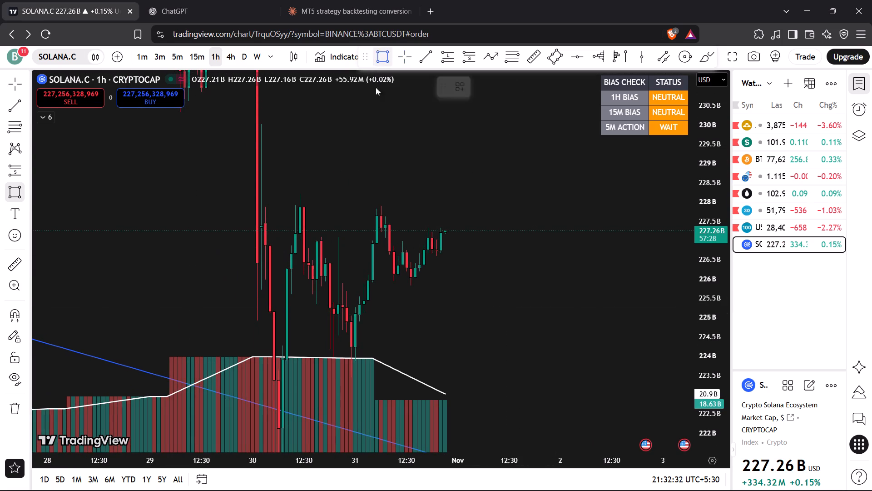
pyautogui.click(248, 196)
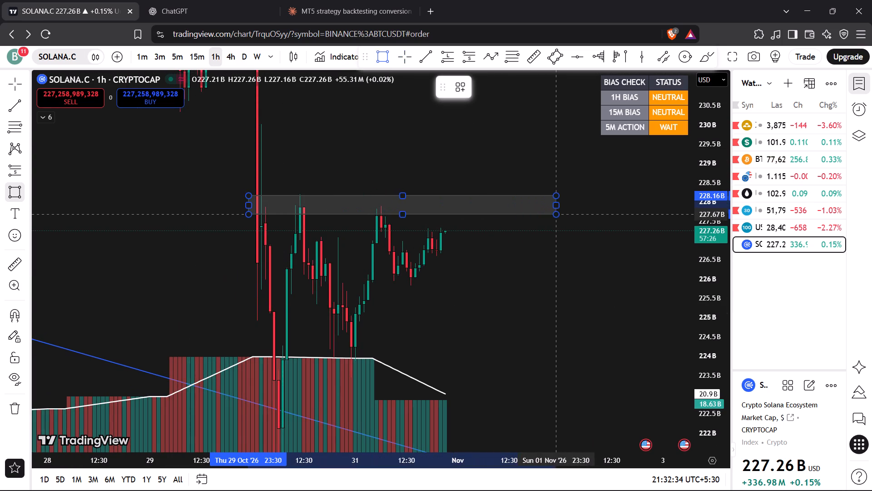
pyautogui.click(565, 211)
pyautogui.click(508, 174)
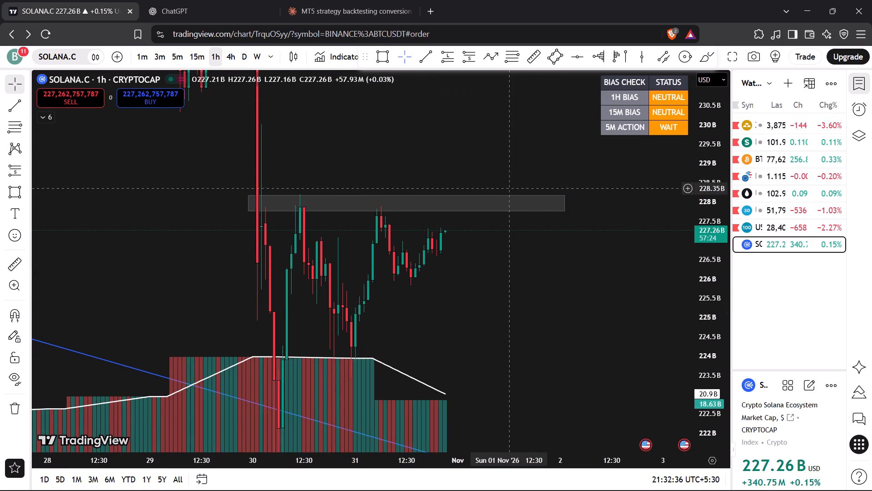
# Switch SOLANA.C to the 15-minute timeframe and examine the 30 and 31 October price action beneath the new zone.
pyautogui.moveTo(513, 261); pyautogui.dragTo(512, 180)
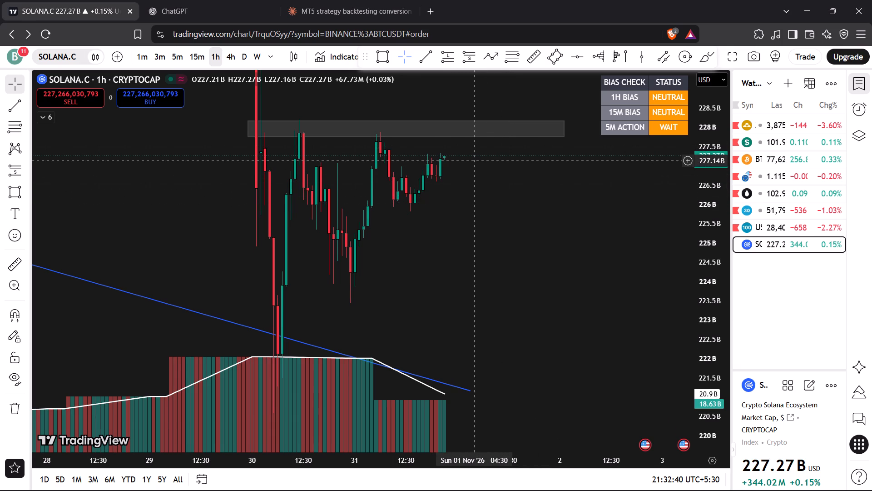
pyautogui.moveTo(466, 222); pyautogui.dragTo(395, 292)
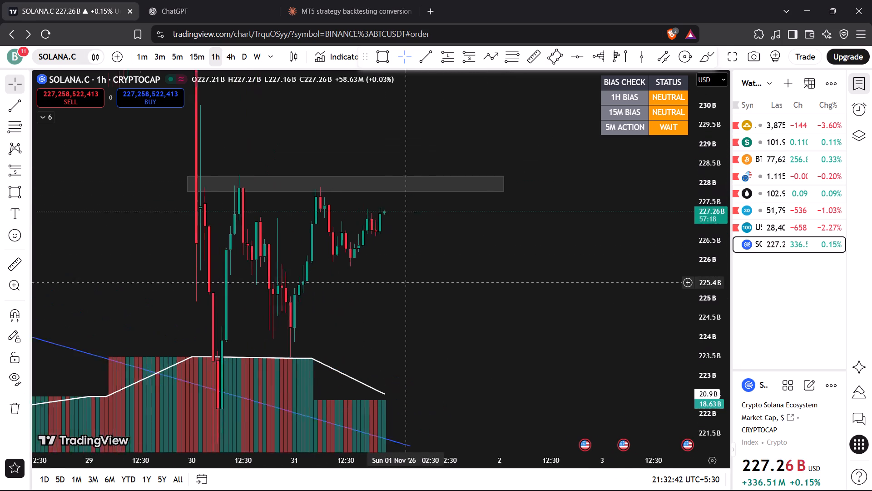
pyautogui.moveTo(395, 292); pyautogui.dragTo(394, 292)
pyautogui.moveTo(705, 180); pyautogui.dragTo(703, 246)
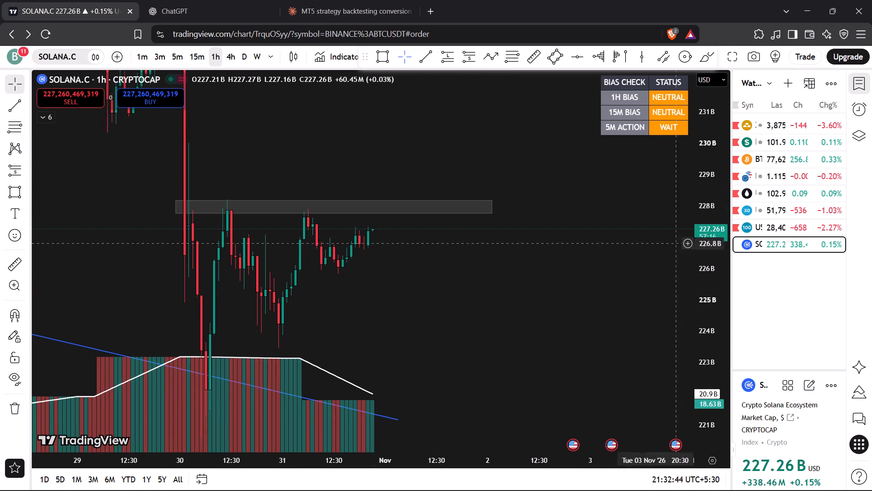
pyautogui.moveTo(457, 143); pyautogui.dragTo(474, 169)
pyautogui.click(198, 51)
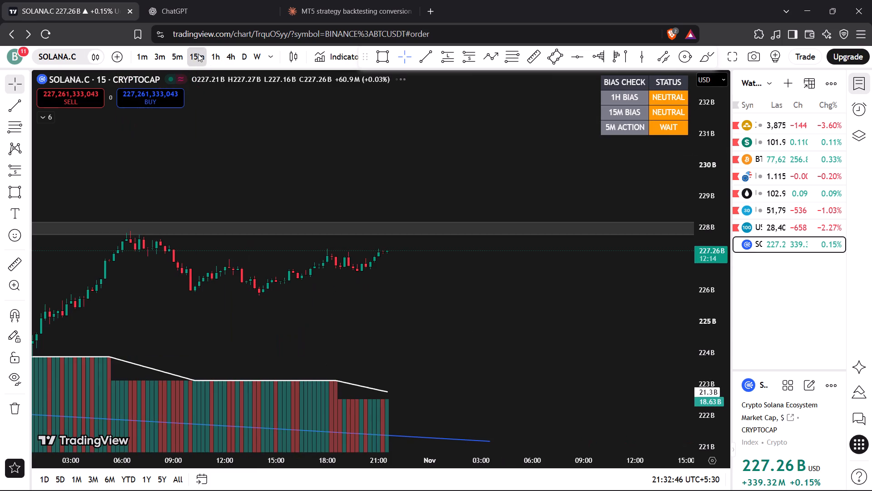
pyautogui.scroll(-4, 382, 296)
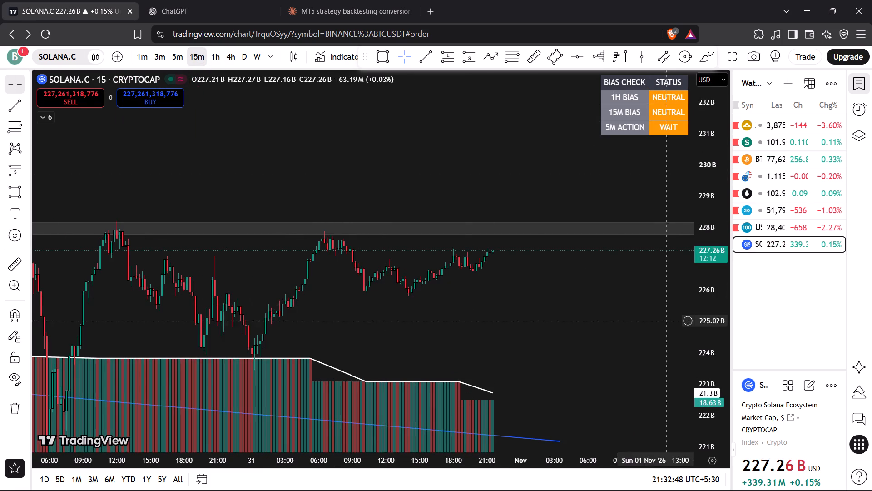
pyautogui.scroll(-4, 622, 338)
pyautogui.moveTo(621, 338); pyautogui.dragTo(614, 321)
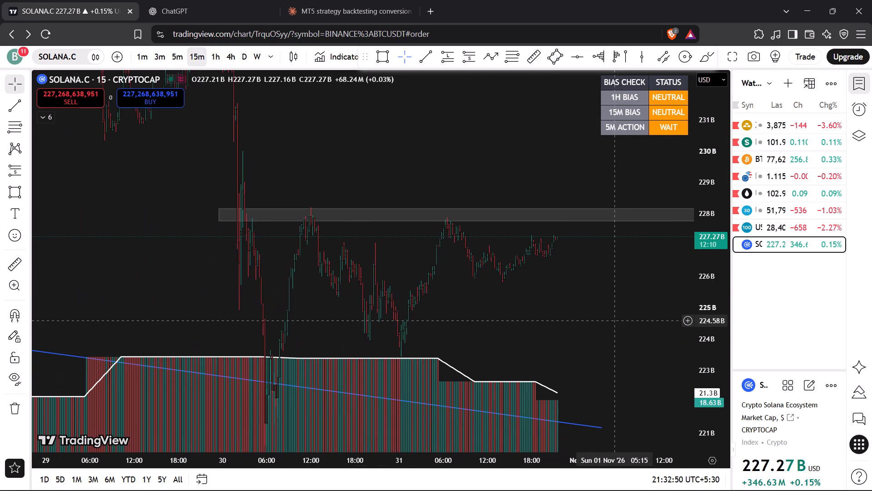
pyautogui.moveTo(707, 334); pyautogui.dragTo(707, 262)
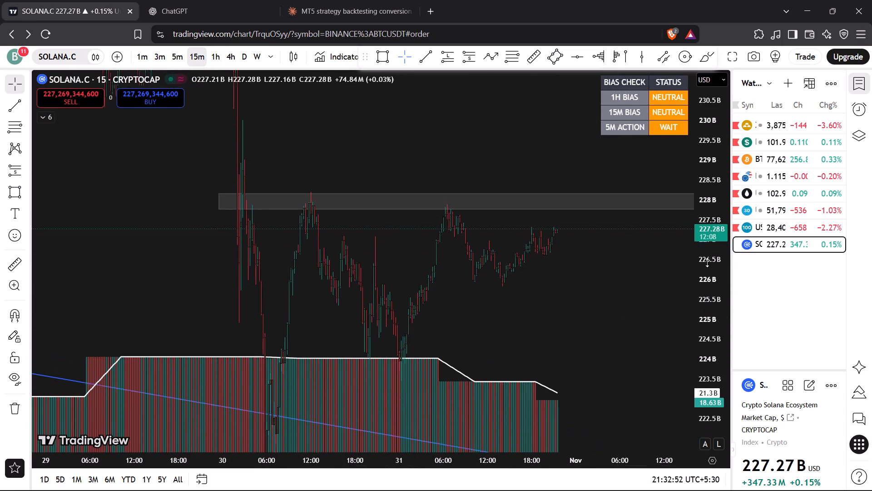
pyautogui.moveTo(707, 262); pyautogui.dragTo(705, 186)
pyautogui.moveTo(706, 293); pyautogui.dragTo(704, 266)
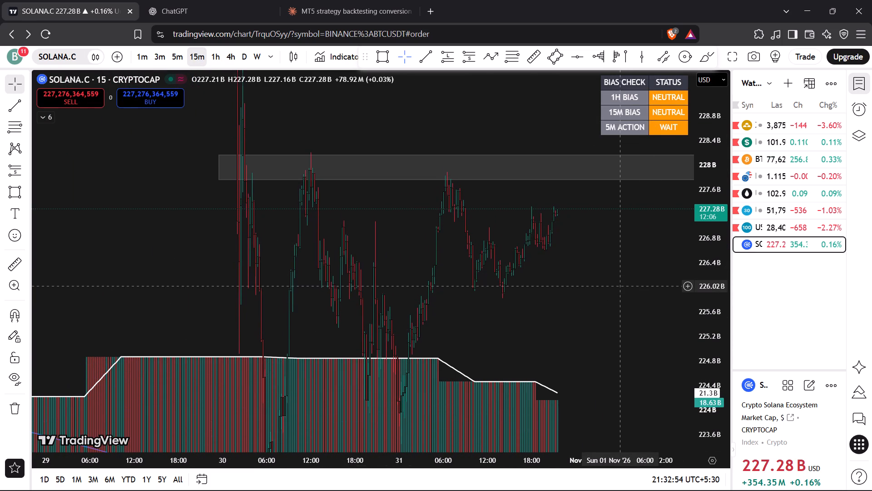
pyautogui.scroll(1, 619, 286)
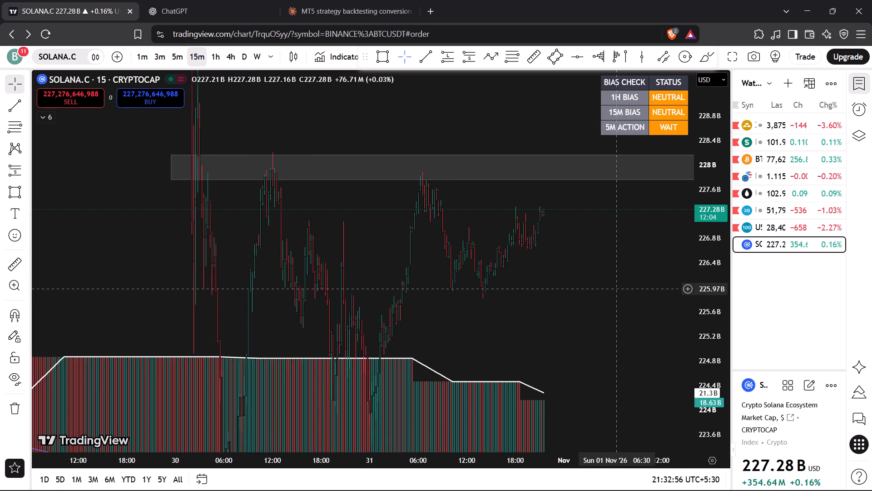
pyautogui.scroll(1, 617, 289)
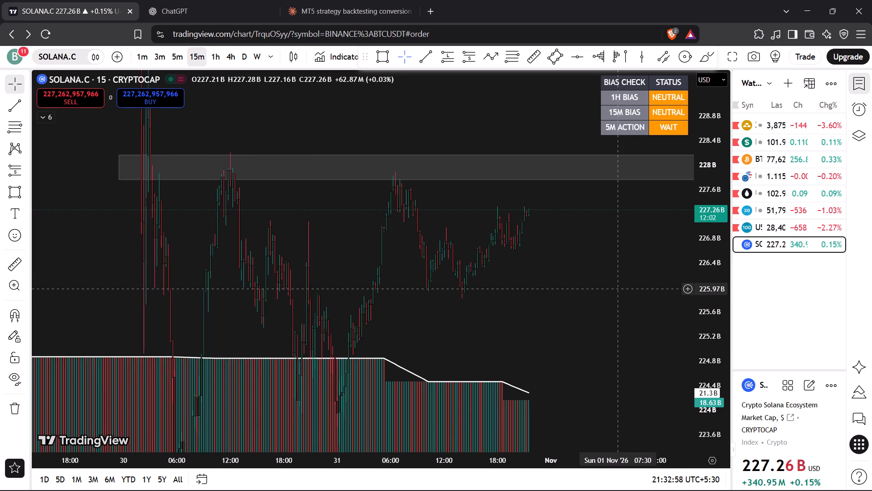
pyautogui.scroll(1, 617, 289)
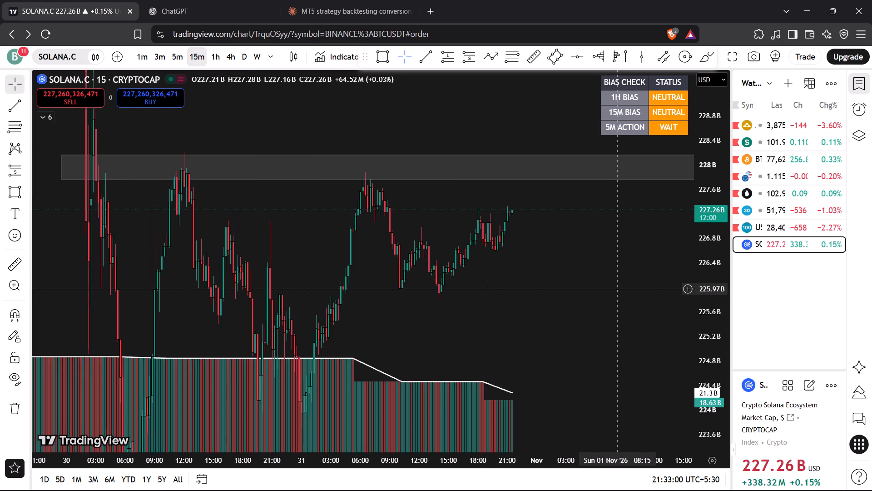
pyautogui.scroll(1, 617, 289)
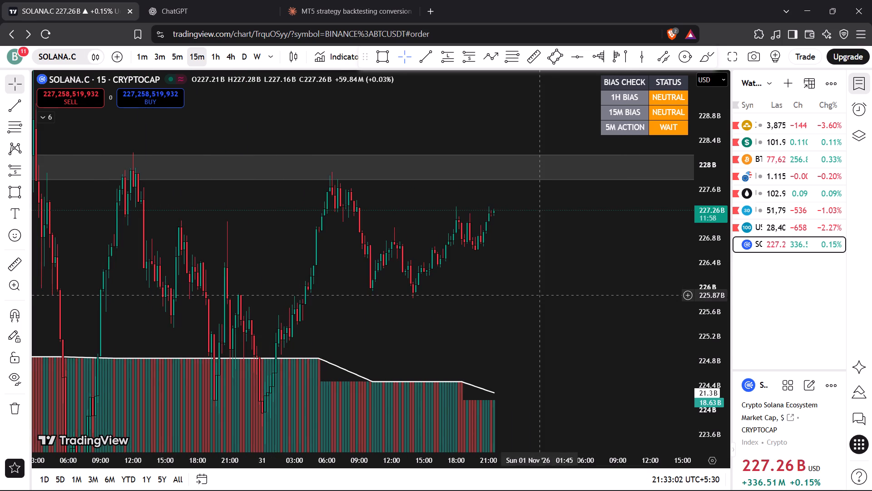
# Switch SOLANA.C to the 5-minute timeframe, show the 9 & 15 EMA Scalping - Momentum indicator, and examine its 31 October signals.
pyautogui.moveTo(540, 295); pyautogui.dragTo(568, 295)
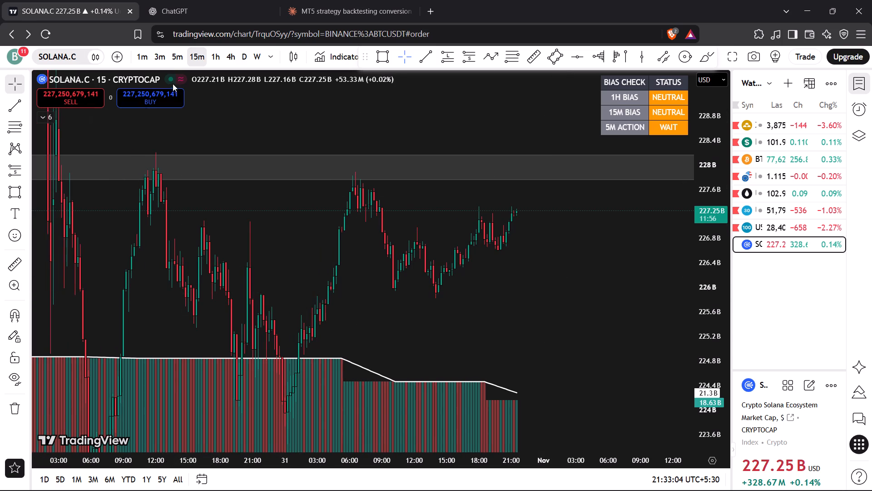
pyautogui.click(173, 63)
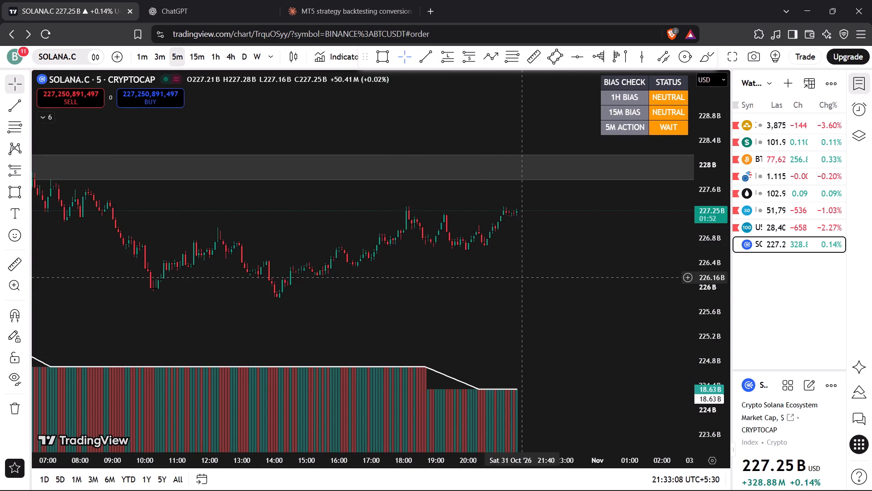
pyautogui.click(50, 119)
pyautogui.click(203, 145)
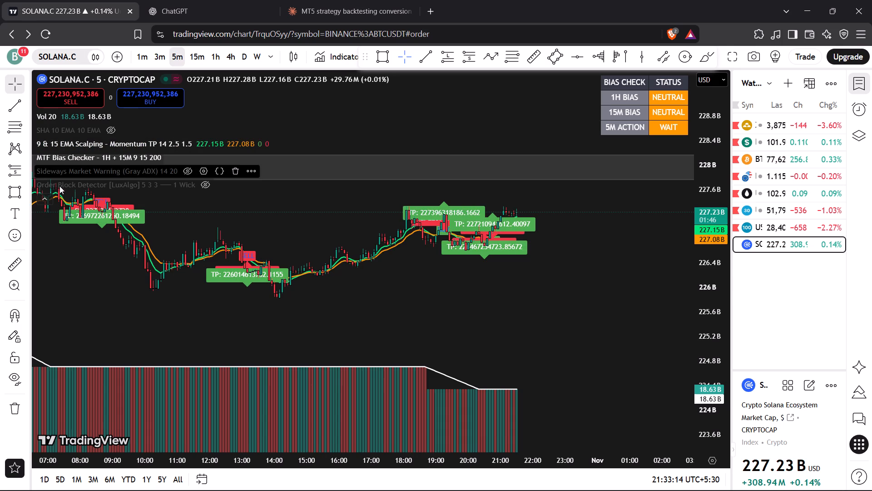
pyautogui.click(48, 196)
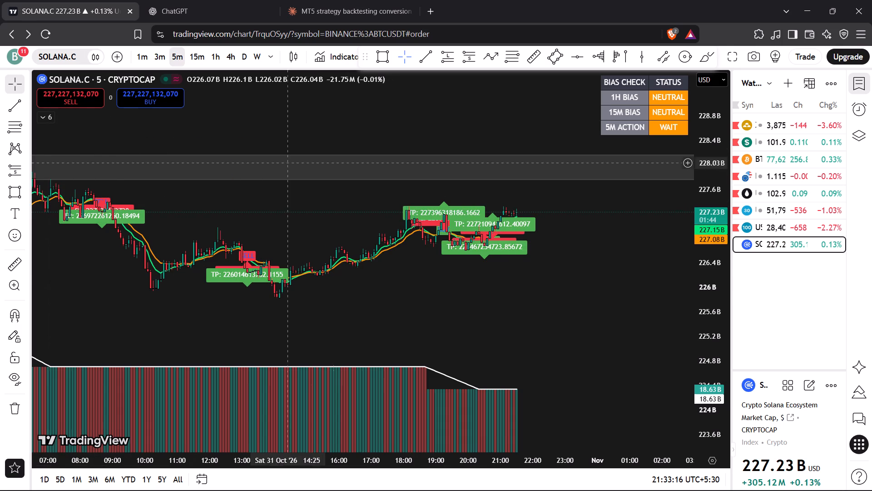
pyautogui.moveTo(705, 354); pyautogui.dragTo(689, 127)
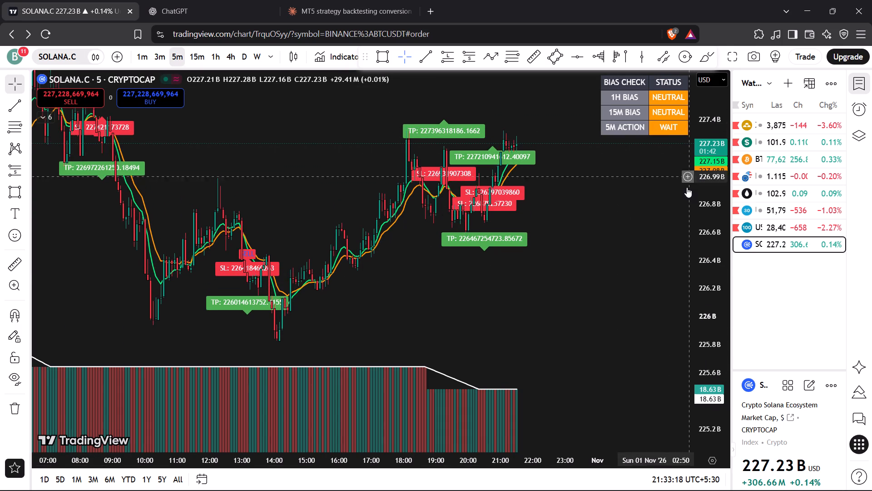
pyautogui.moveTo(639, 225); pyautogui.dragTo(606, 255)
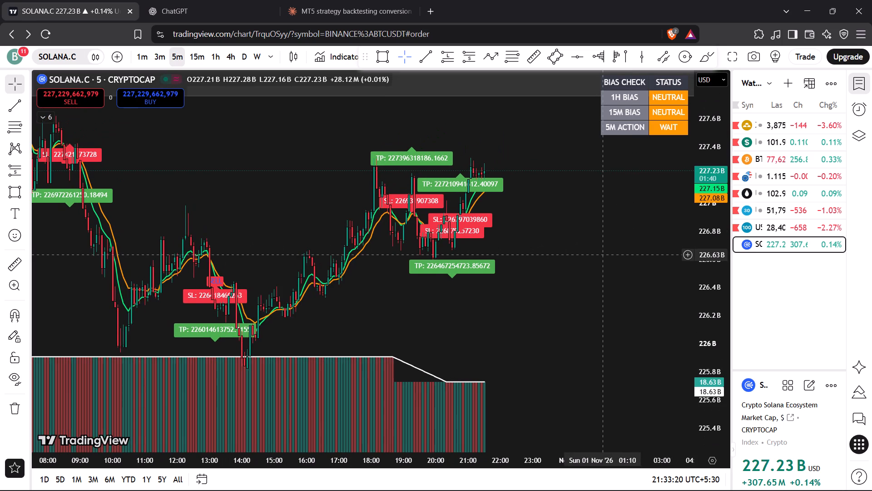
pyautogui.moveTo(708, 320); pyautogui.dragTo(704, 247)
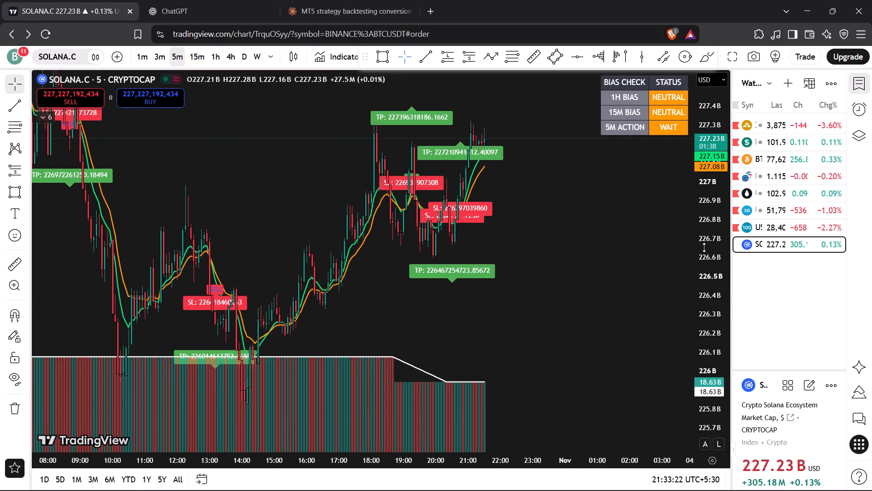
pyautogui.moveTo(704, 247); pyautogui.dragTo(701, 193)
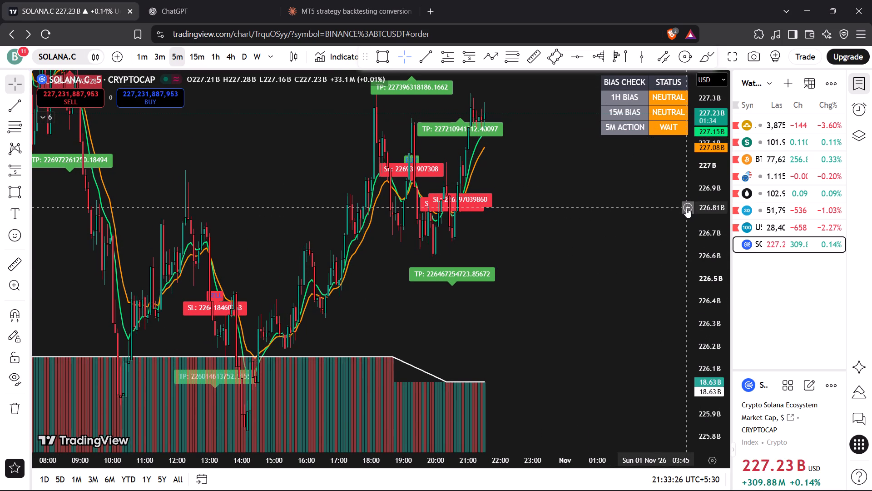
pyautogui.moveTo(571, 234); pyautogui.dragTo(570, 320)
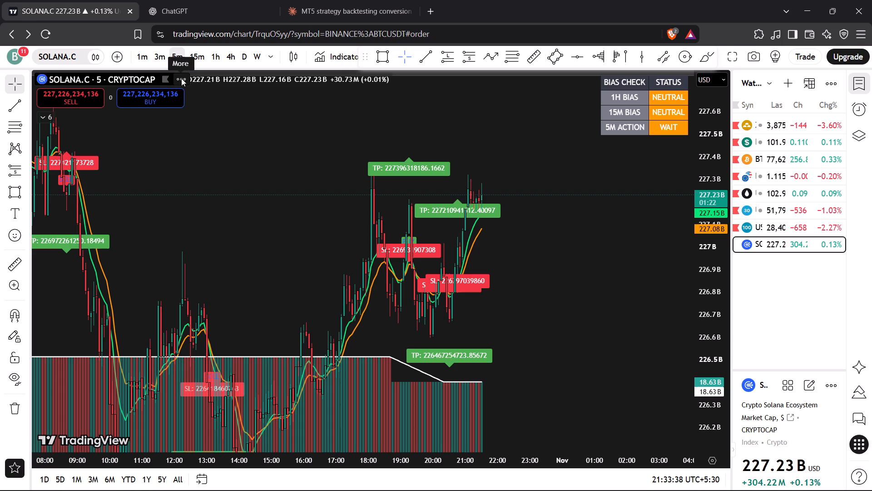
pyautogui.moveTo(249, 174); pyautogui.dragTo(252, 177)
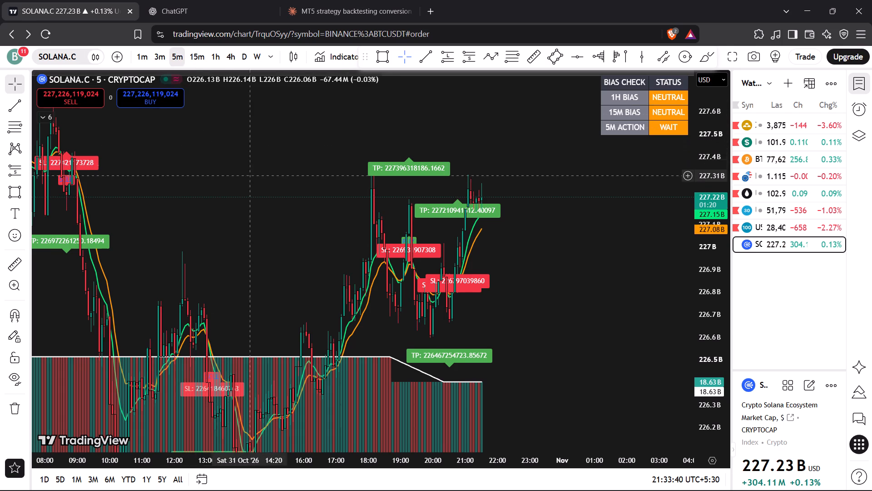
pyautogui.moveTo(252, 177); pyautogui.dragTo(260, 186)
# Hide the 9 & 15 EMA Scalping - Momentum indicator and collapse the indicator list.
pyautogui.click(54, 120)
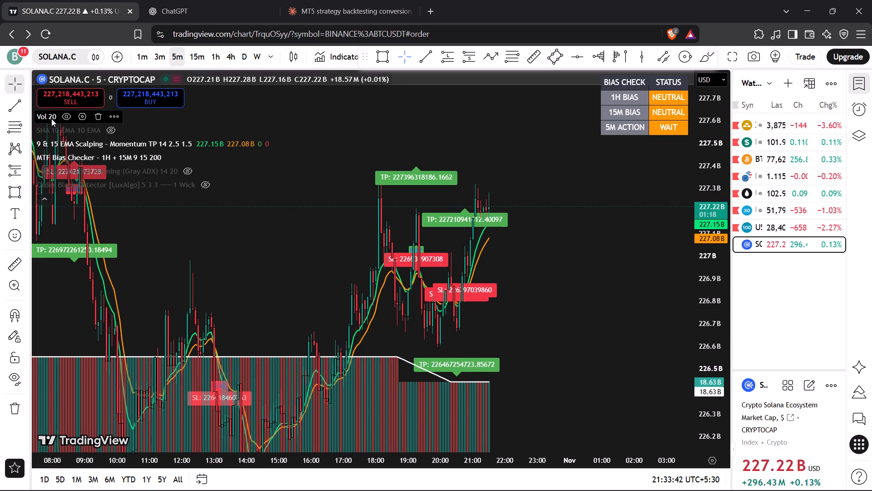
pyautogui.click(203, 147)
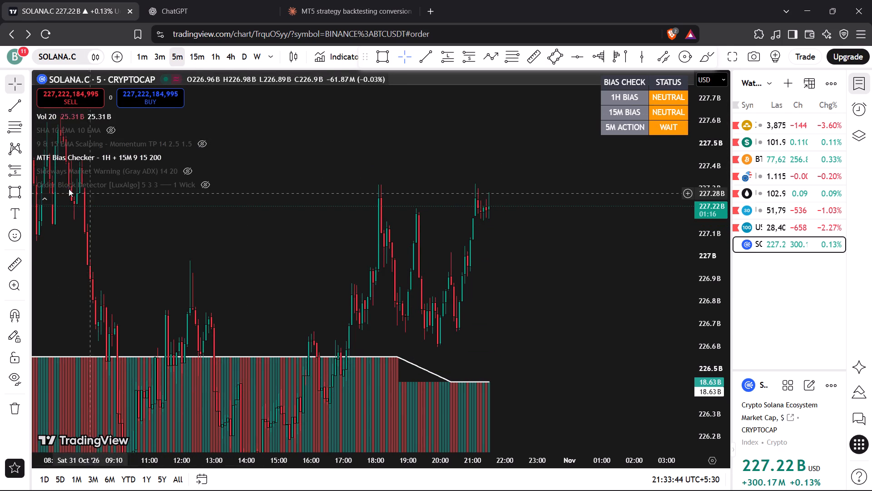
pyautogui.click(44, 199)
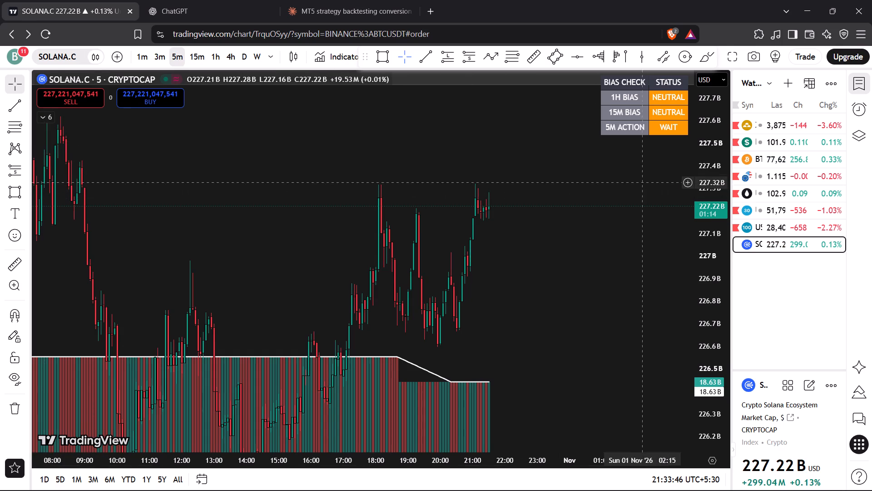
# Return SOLANA.C to the 15-minute timeframe and examine the 30 and 31 October swings beneath the grey zone.
pyautogui.moveTo(713, 149); pyautogui.dragTo(712, 256)
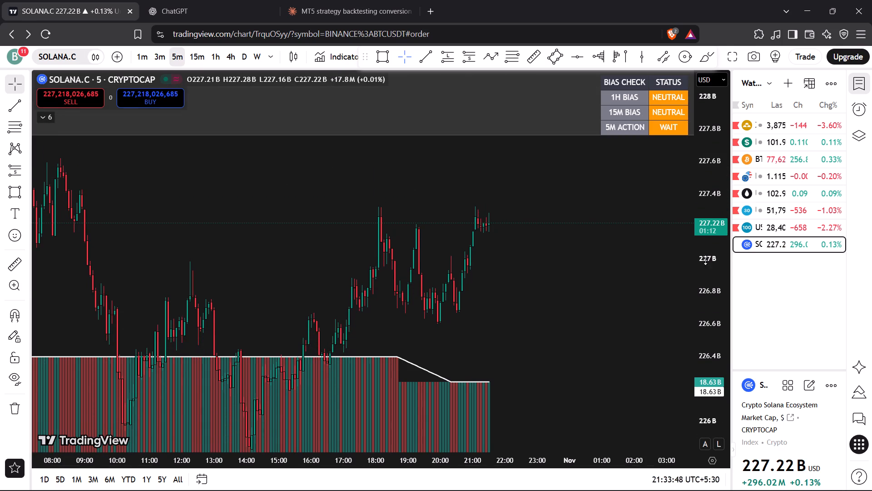
pyautogui.scroll(-4, 649, 293)
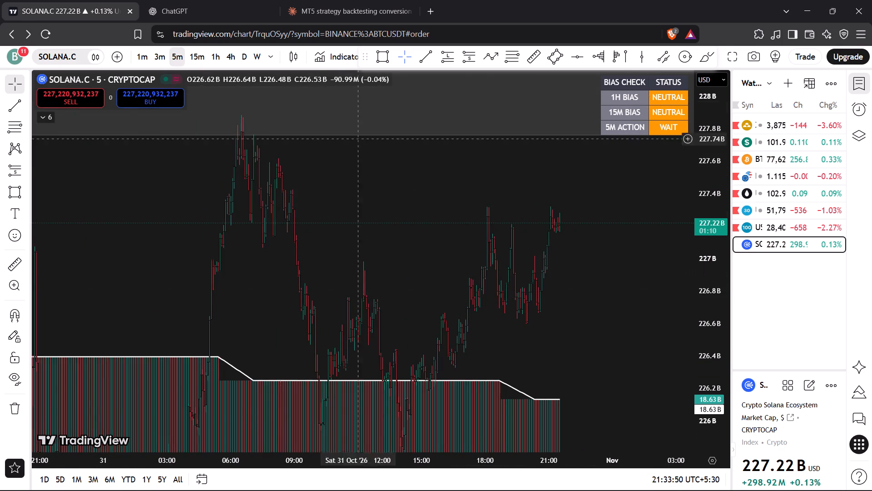
pyautogui.click(201, 64)
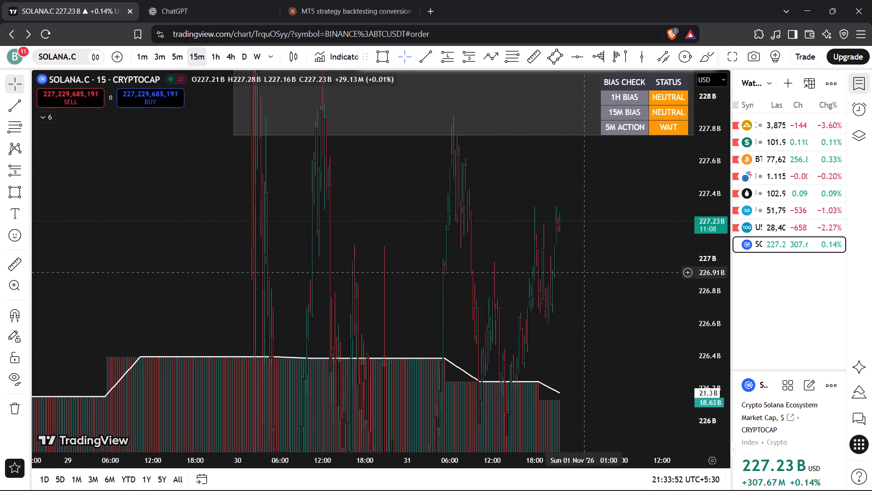
pyautogui.moveTo(713, 194); pyautogui.dragTo(683, 320)
pyautogui.scroll(5, 544, 307)
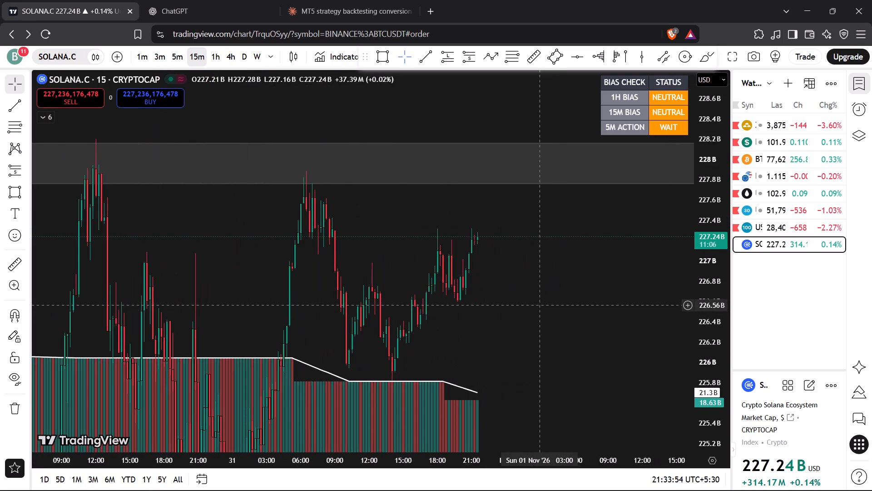
pyautogui.moveTo(539, 306); pyautogui.dragTo(549, 259)
pyautogui.scroll(2, 549, 260)
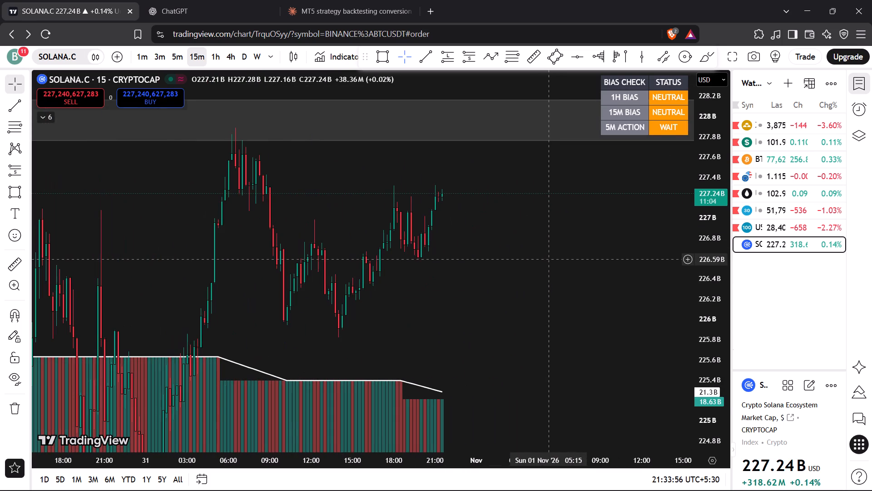
pyautogui.moveTo(518, 286); pyautogui.dragTo(599, 283)
pyautogui.scroll(-1, 599, 282)
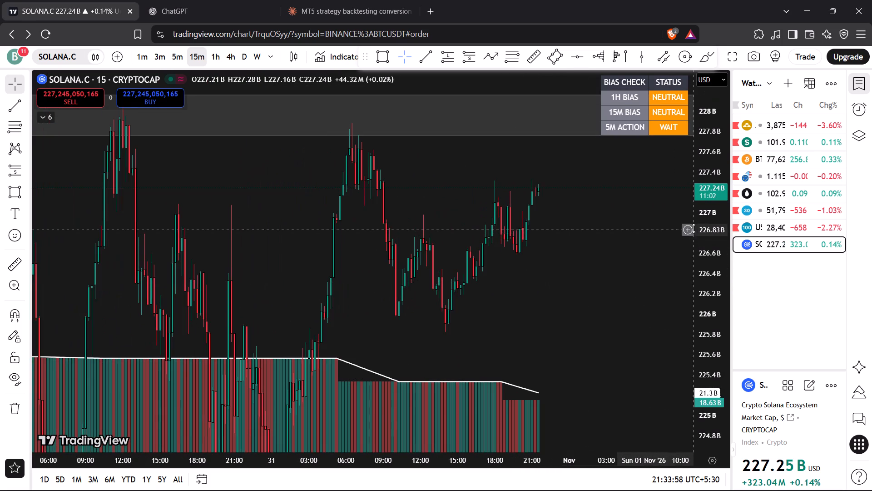
pyautogui.moveTo(700, 218); pyautogui.dragTo(693, 316)
pyautogui.scroll(-4, 583, 306)
pyautogui.moveTo(583, 312); pyautogui.dragTo(580, 233)
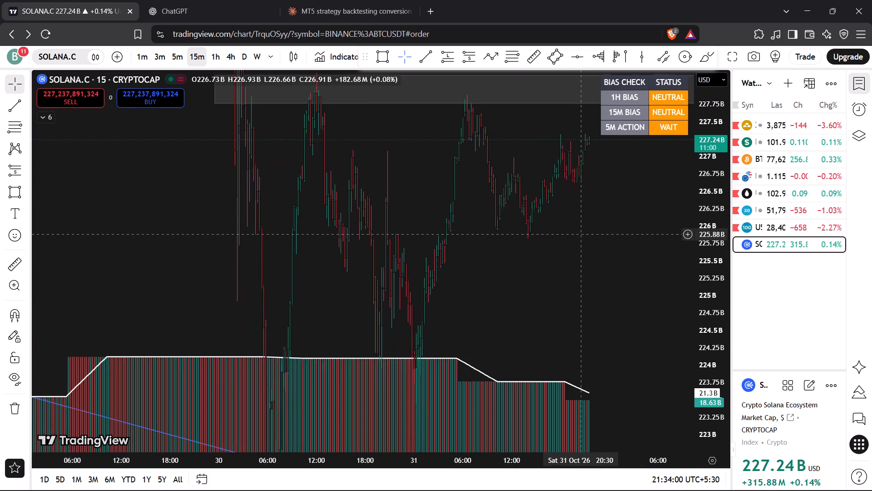
pyautogui.scroll(2, 580, 235)
pyautogui.moveTo(573, 249); pyautogui.dragTo(555, 270)
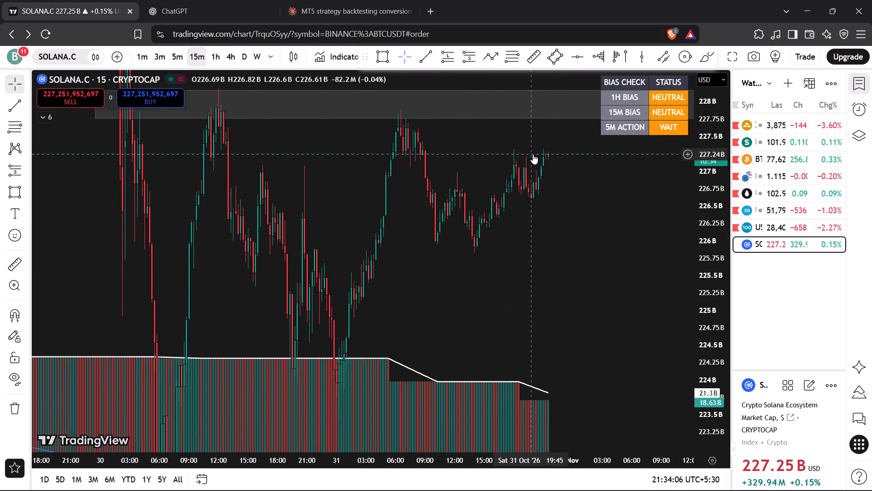
# Draw a small rectangle zone at the latest highs, about 227.3 B to 227.2 B, from 31 October 14:30 past the latest candle.
pyautogui.moveTo(546, 249); pyautogui.dragTo(487, 286)
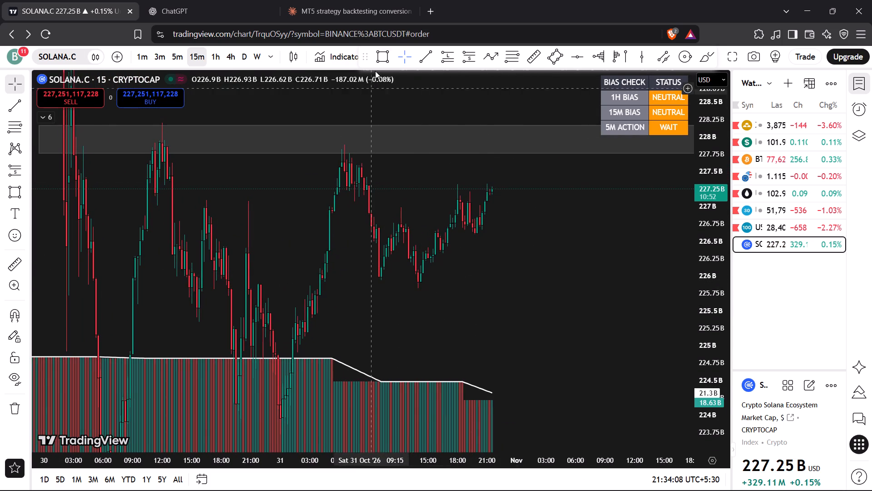
pyautogui.click(381, 57)
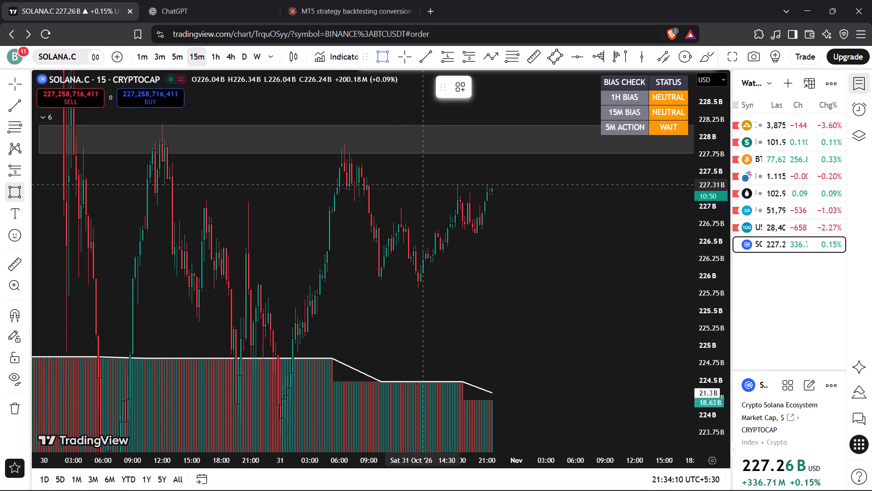
pyautogui.click(423, 186)
pyautogui.click(534, 194)
pyautogui.click(512, 166)
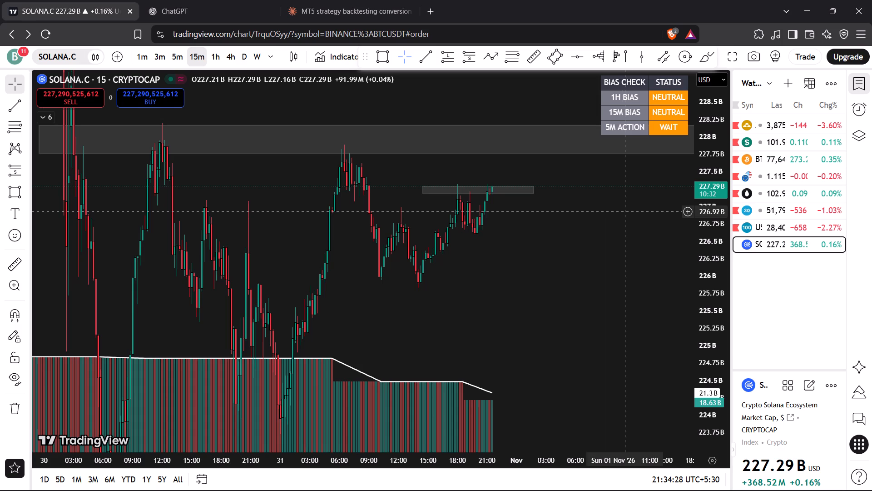
# Draw a Fibonacci retracement from 227.89 B on 31 October 05:45 to 225.81 B, extending to 1 November 02:15.
pyautogui.click(514, 60)
pyautogui.click(336, 144)
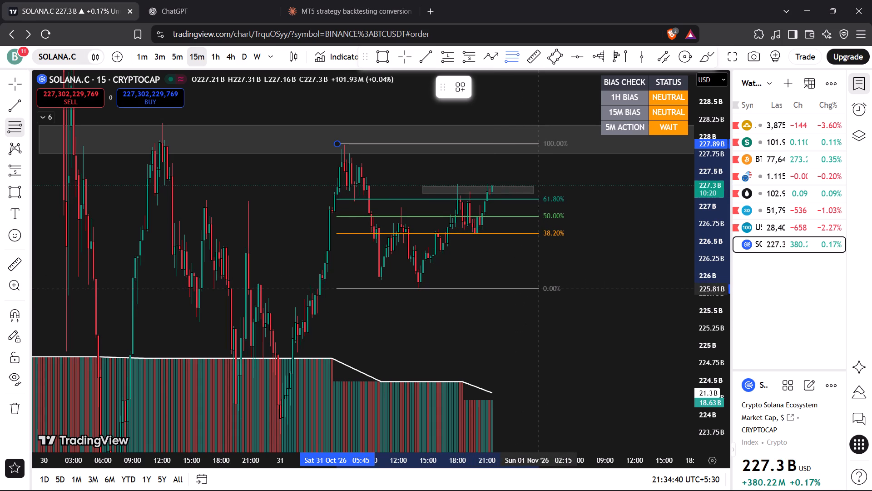
pyautogui.click(515, 265)
# Connect Paper Trading as the trading broker for the SOLANA.C chart.
pyautogui.moveTo(515, 265); pyautogui.dragTo(479, 266)
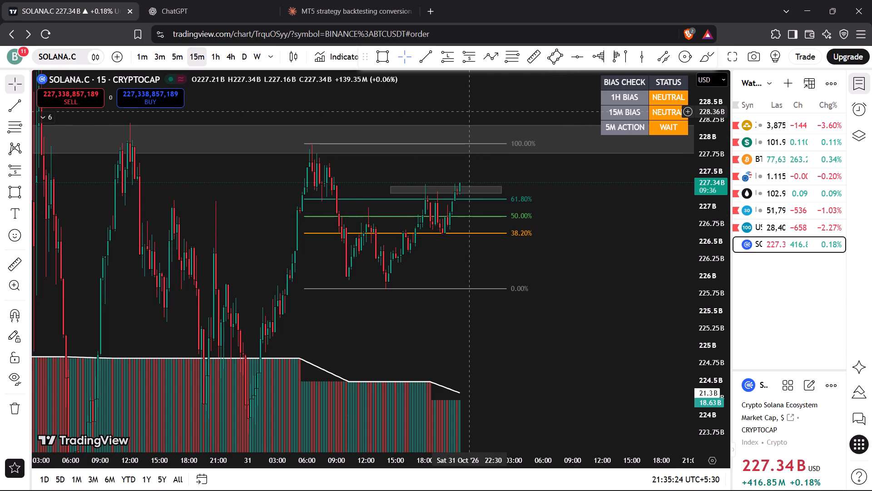
pyautogui.moveTo(559, 180); pyautogui.dragTo(560, 182)
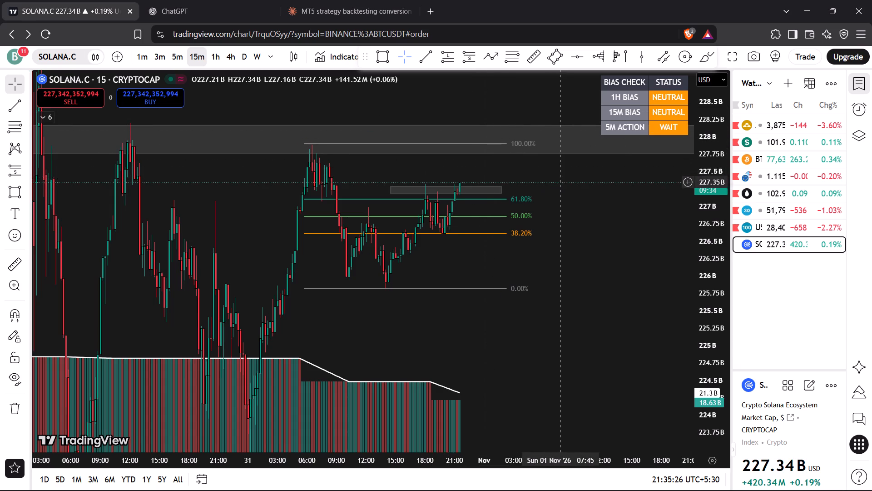
pyautogui.moveTo(560, 182); pyautogui.dragTo(568, 202)
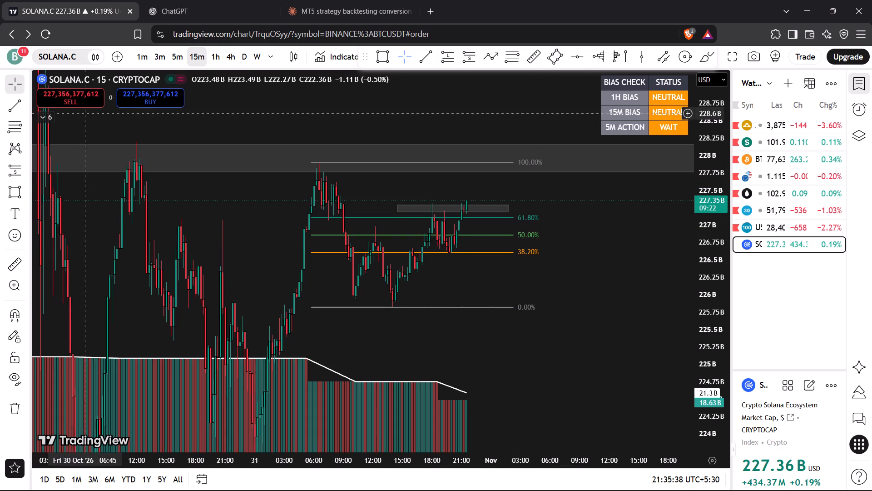
pyautogui.click(145, 100)
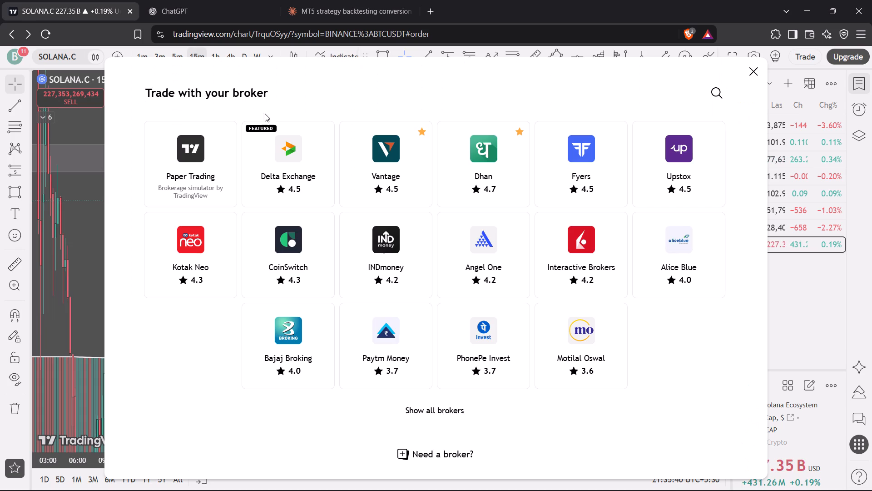
pyautogui.click(174, 144)
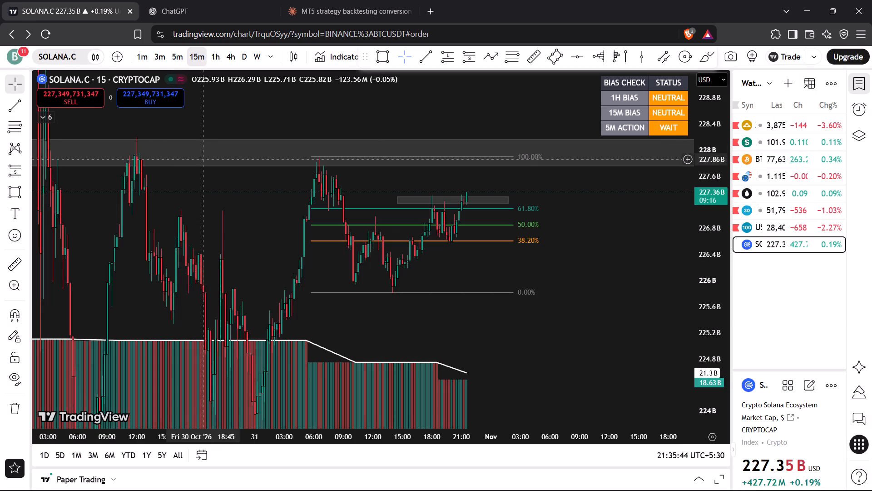
# Switch SOLANA.C to the 5-minute timeframe and examine price around the small zone and the Fibonacci levels.
pyautogui.click(184, 63)
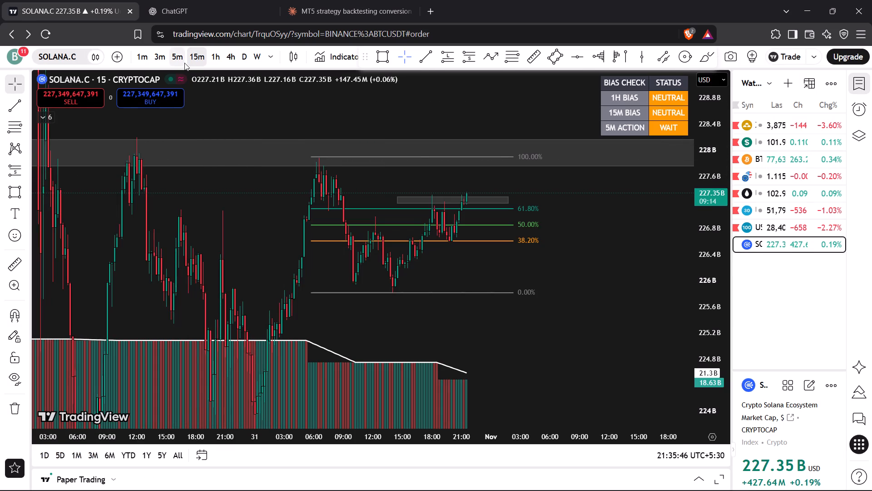
pyautogui.scroll(-9, 268, 194)
pyautogui.moveTo(590, 262); pyautogui.dragTo(590, 263)
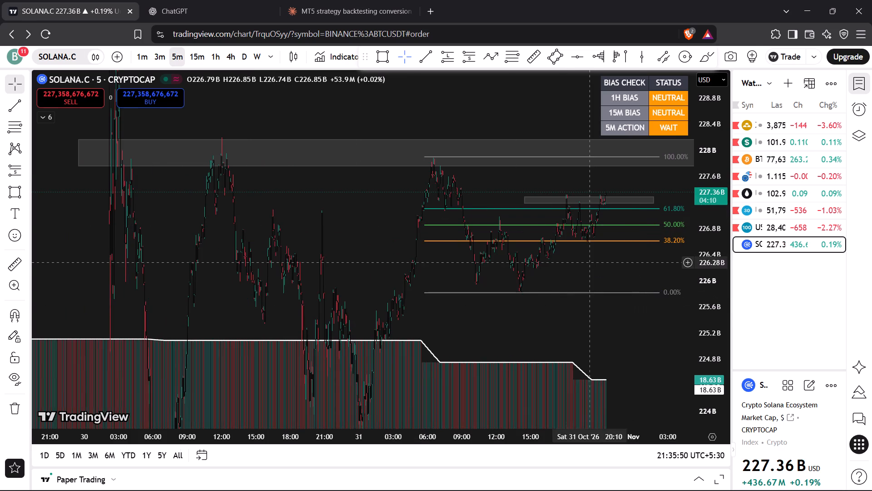
pyautogui.moveTo(590, 263); pyautogui.dragTo(550, 275)
pyautogui.scroll(6, 543, 273)
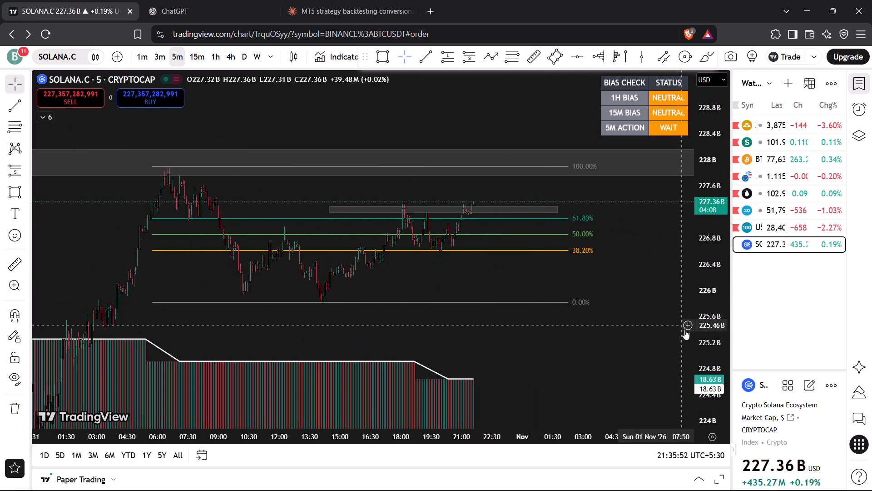
pyautogui.moveTo(704, 336); pyautogui.dragTo(706, 292)
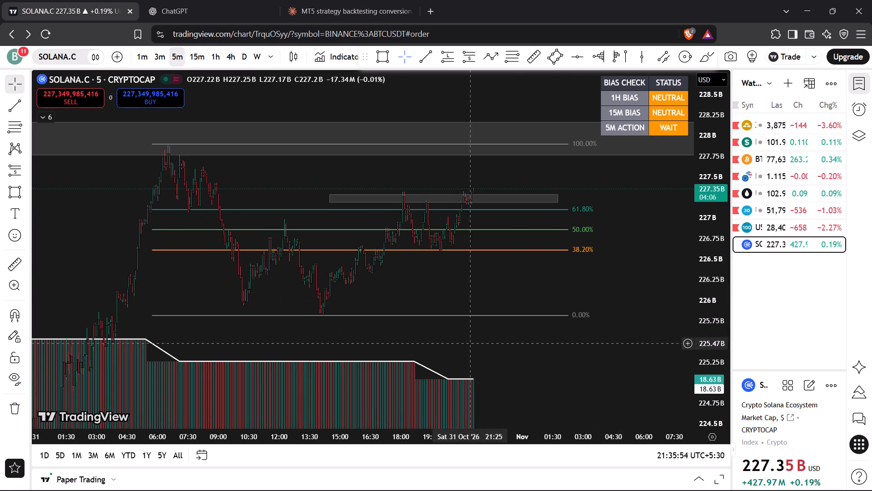
# Hide the Vol 20 volume indicator on the SOLANA.C chart.
pyautogui.click(51, 116)
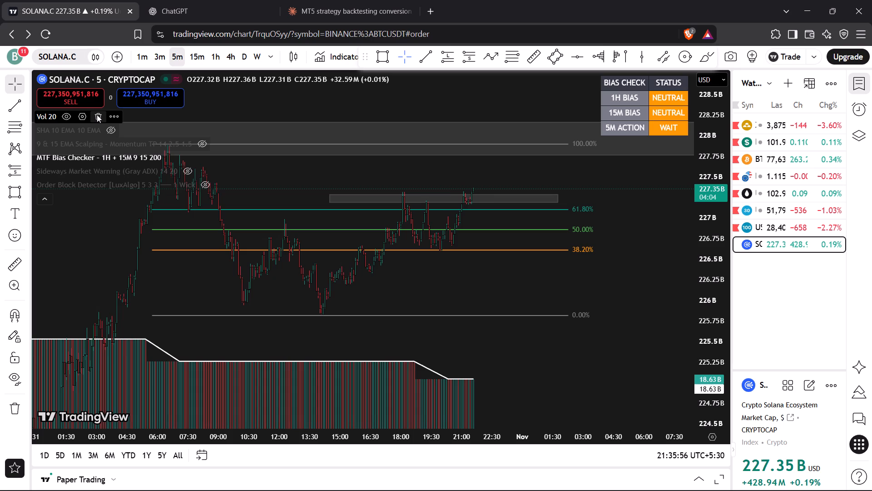
pyautogui.click(70, 119)
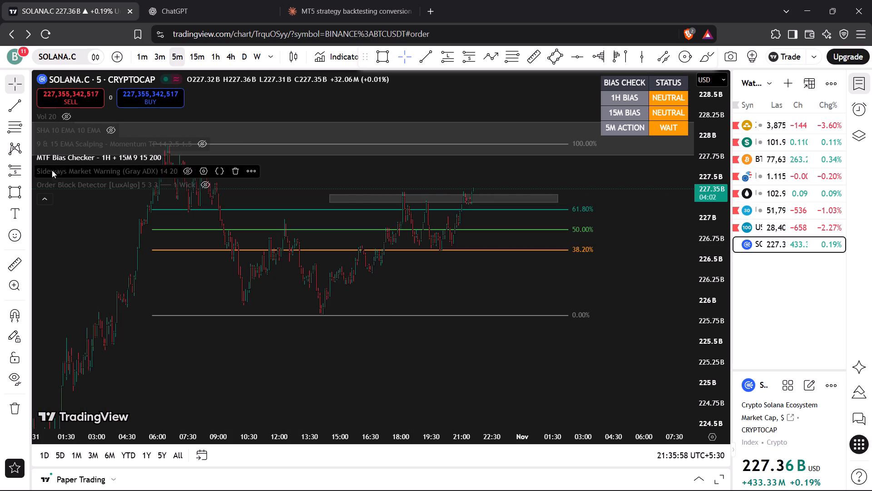
pyautogui.click(43, 197)
# Hide the watchlist to widen the SOLANA.C chart and examine price around the small zone and the Fibonacci levels.
pyautogui.moveTo(61, 208); pyautogui.dragTo(64, 235)
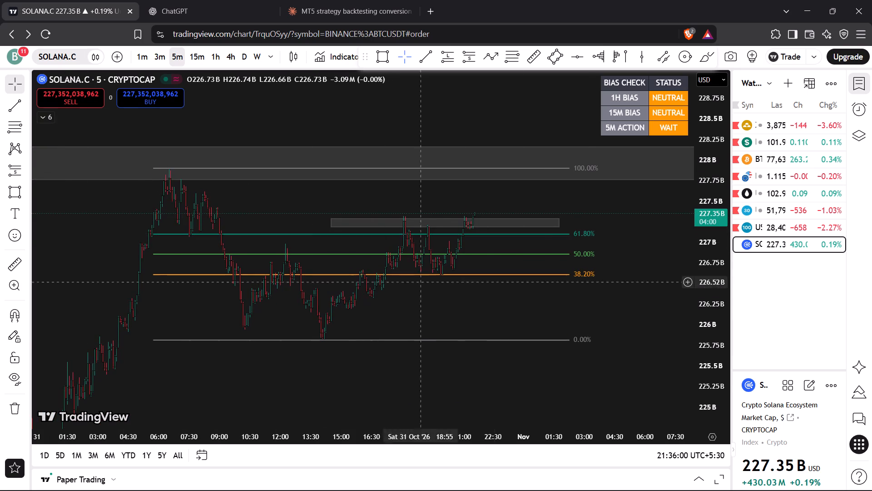
pyautogui.click(856, 85)
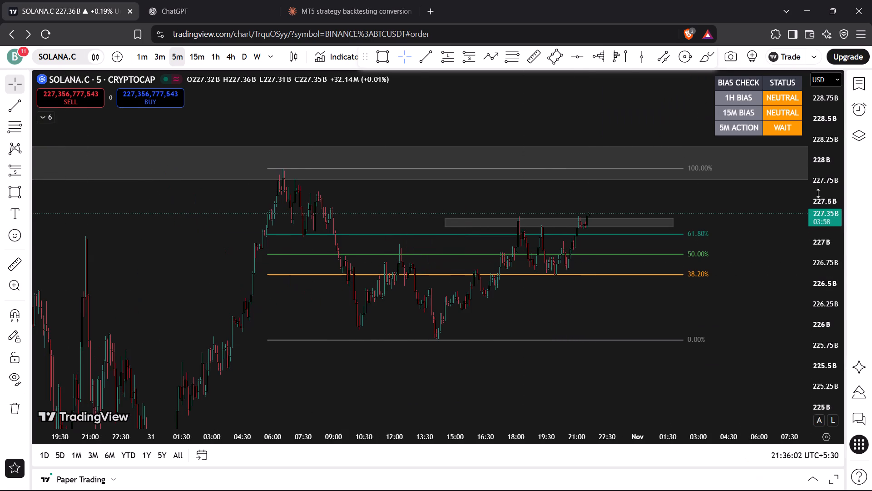
pyautogui.moveTo(829, 289); pyautogui.dragTo(825, 161)
pyautogui.moveTo(777, 209); pyautogui.dragTo(744, 209)
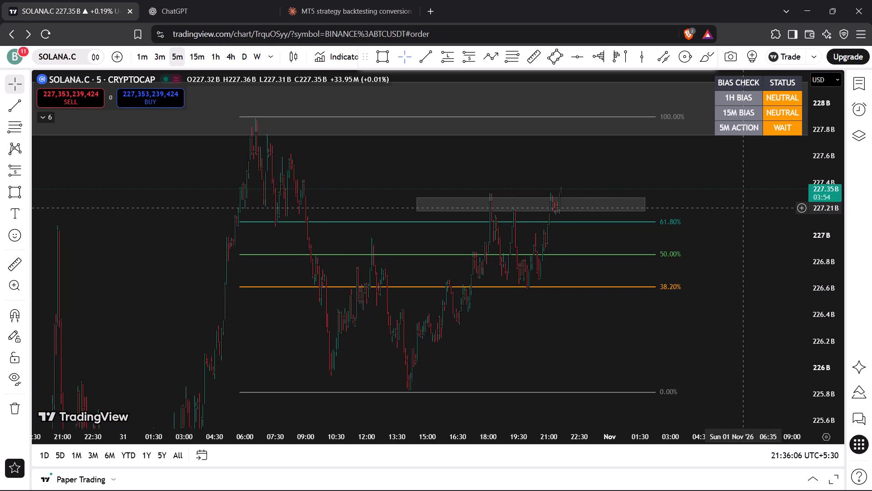
pyautogui.scroll(1, 743, 246)
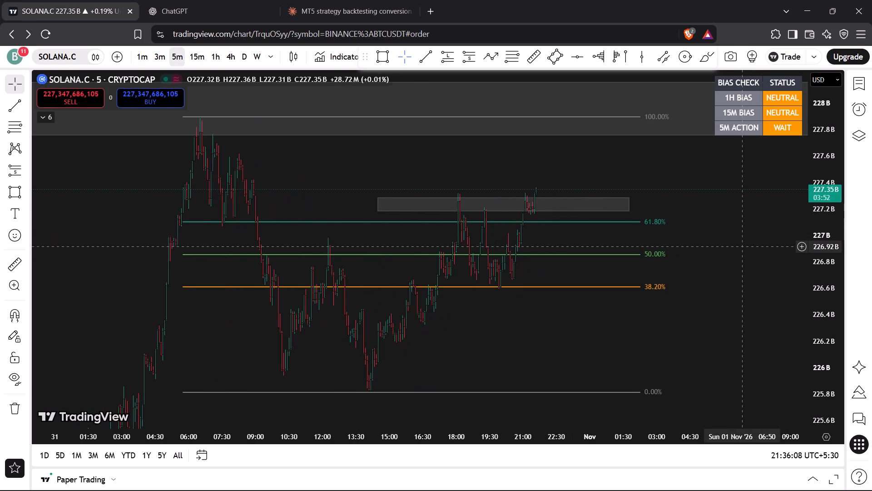
pyautogui.scroll(1, 743, 246)
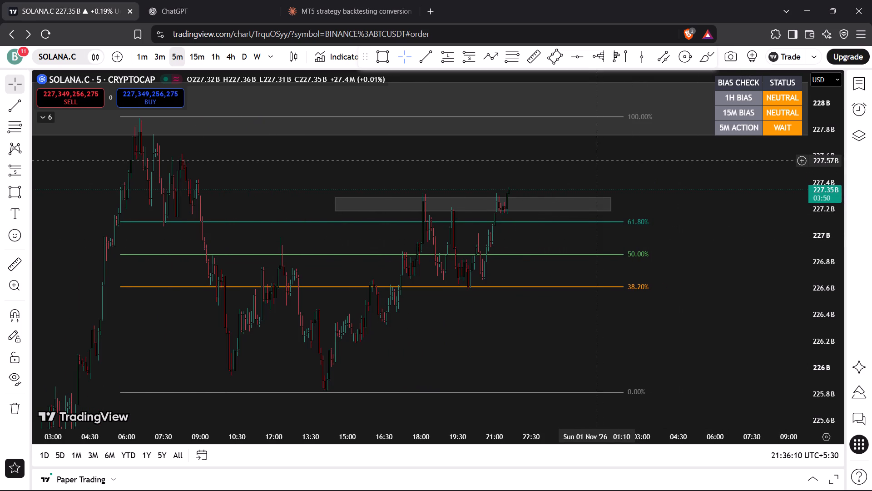